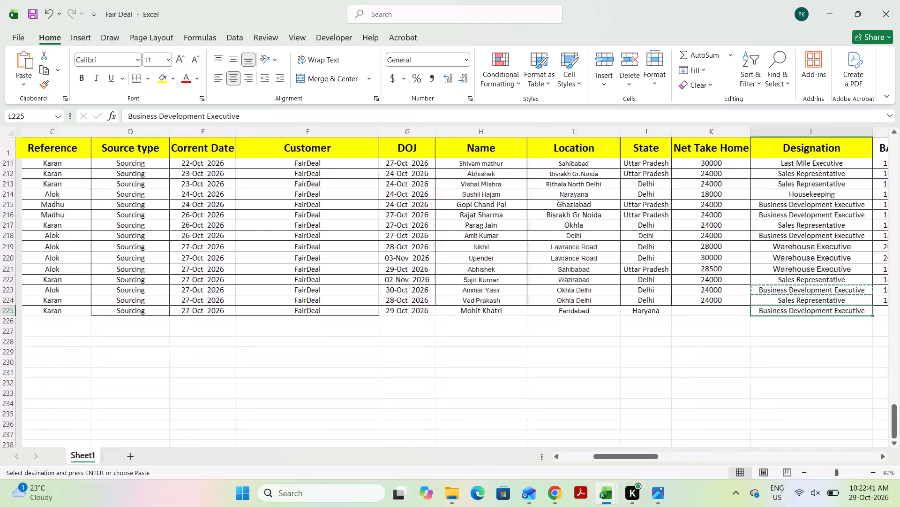
# Cut the whole of row 225, the last employee record, from the Fair Deal sheet.
pyautogui.click(0, 309)
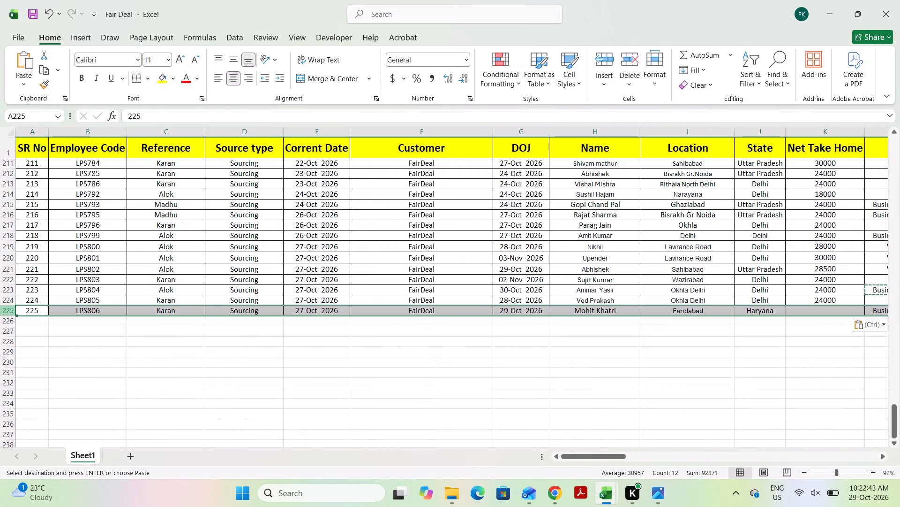
pyautogui.hotkey('ctrl', 'c')
pyautogui.hotkey('ctrl', 'x')
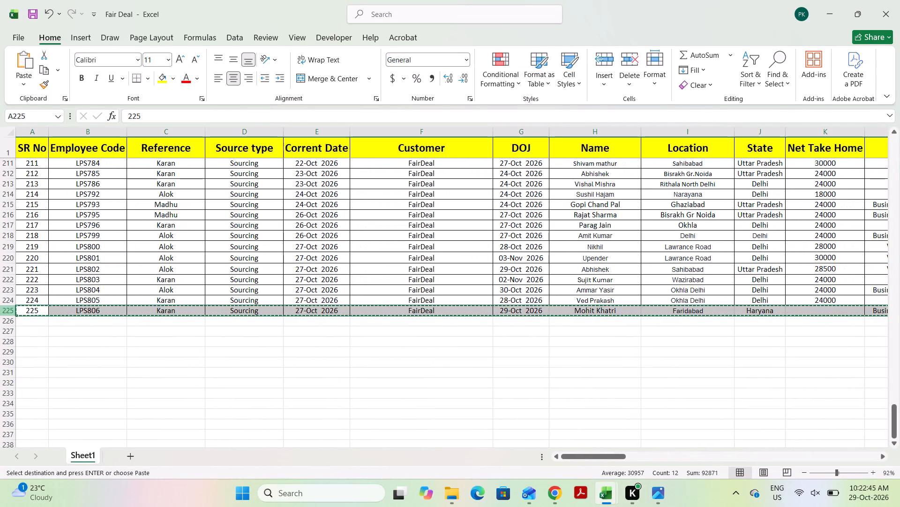
# Switch to the satya Retail Offer Letter Formet folder and open the workbook satya Retail Salary Breckup New.
pyautogui.hotkey('alt', 'Tab')
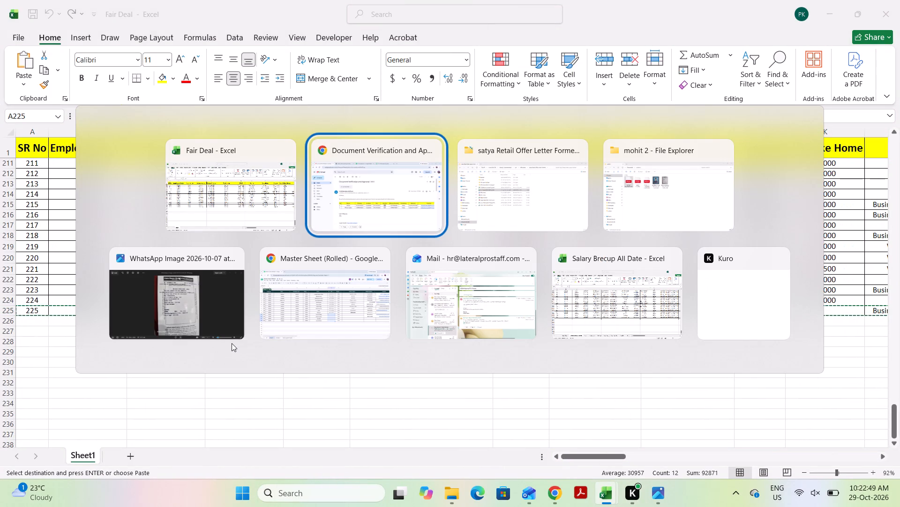
pyautogui.hotkey('alt', 'Tab')
pyautogui.hotkey('alt', 'Tab')
pyautogui.hotkey('alt', 'Tab')
pyautogui.hotkey('alt', 'Tab')
pyautogui.hotkey('alt', 'Tab')
pyautogui.hotkey('alt', 'Tab')
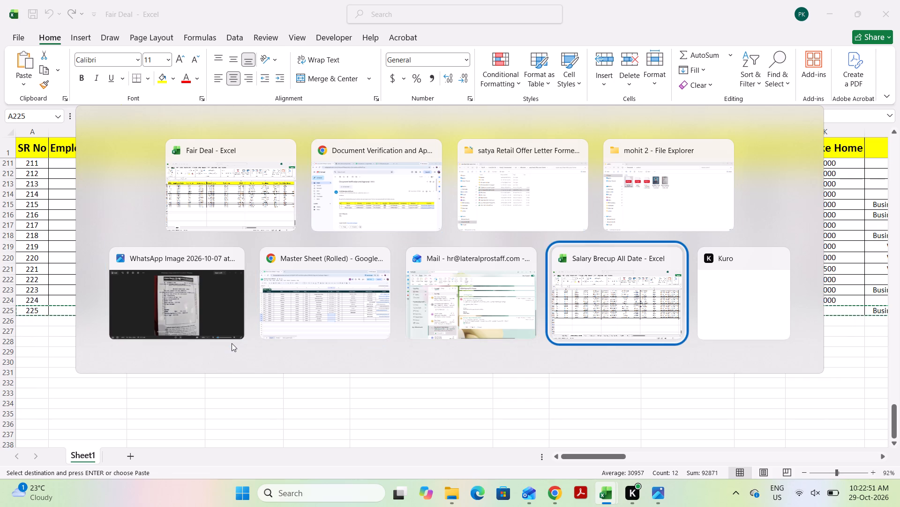
pyautogui.hotkey('alt', 'Tab')
pyautogui.hotkey('alt', 'Tab')
pyautogui.hotkey('alt', 'Tab')
pyautogui.hotkey('alt', 'Tab')
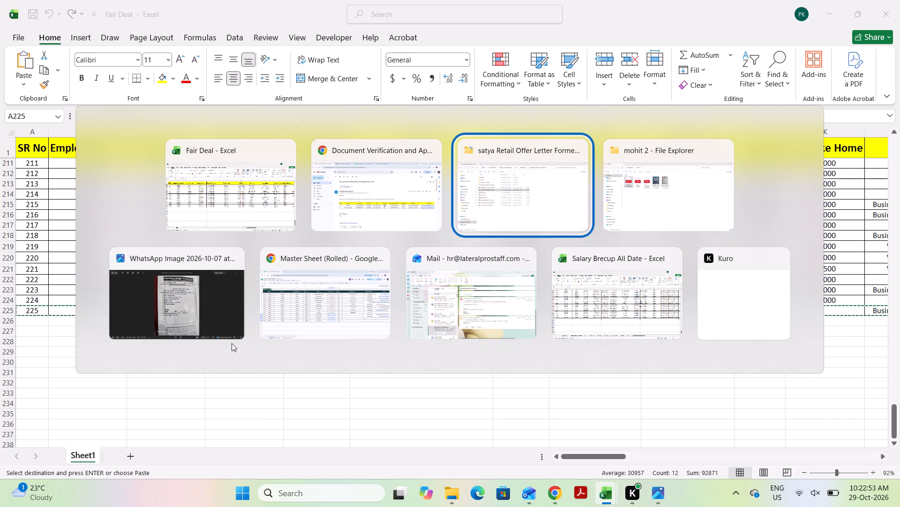
pyautogui.keyDown('alt'); pyautogui.click(220, 213); pyautogui.keyUp('alt')
pyautogui.hotkey('alt', 'Tab')
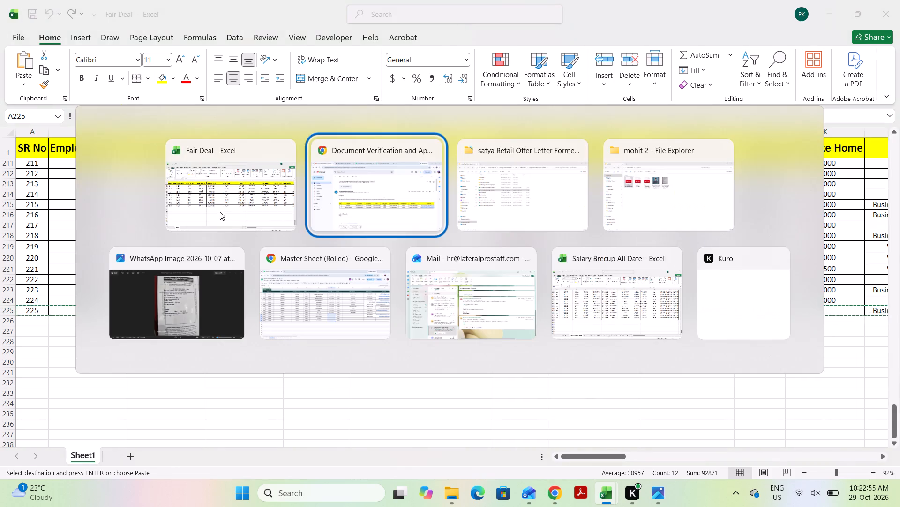
pyautogui.hotkey('alt', 'Tab')
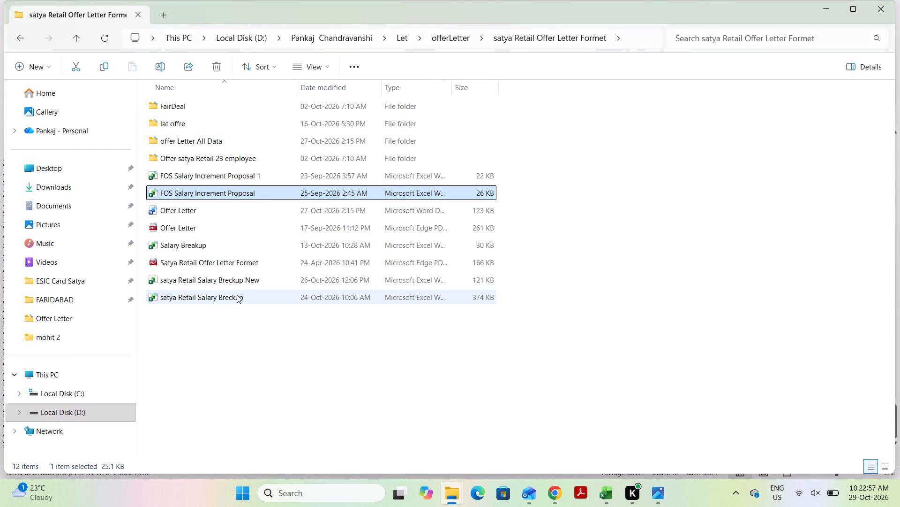
pyautogui.doubleClick(234, 282)
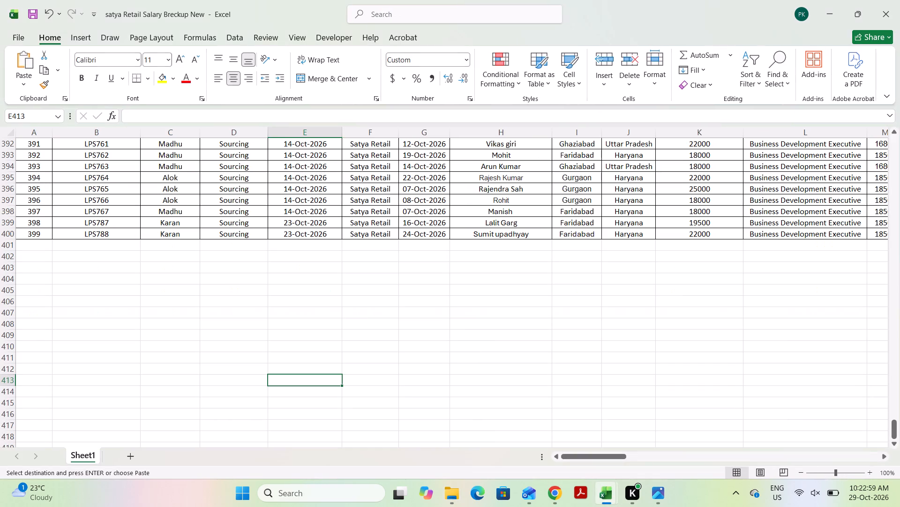
# Paste the cut employee row into the first empty row, starting at cell A401.
pyautogui.click(229, 280)
pyautogui.click(32, 243)
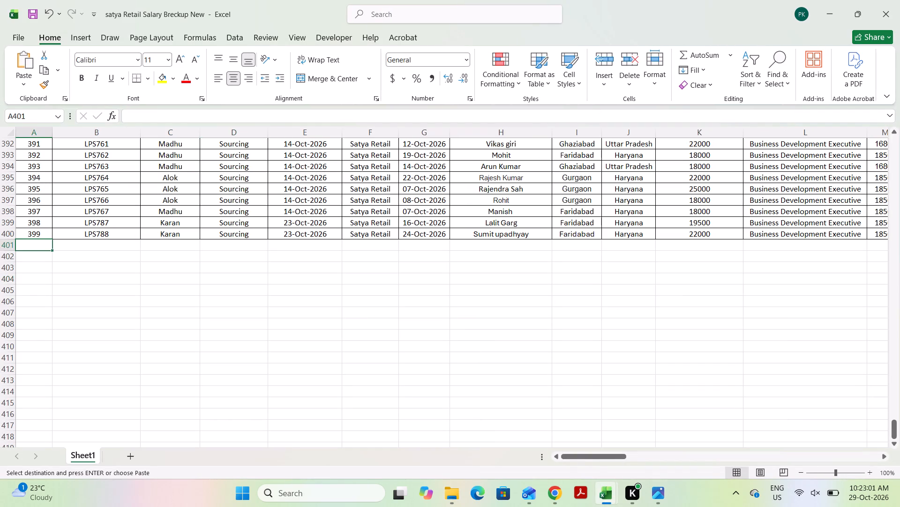
pyautogui.hotkey('ctrl', 'v')
# Copy the salary breakup cells M399 to AK399 and paste them into row 401 starting at cell M401.
pyautogui.hscroll(-1, 302, 306)
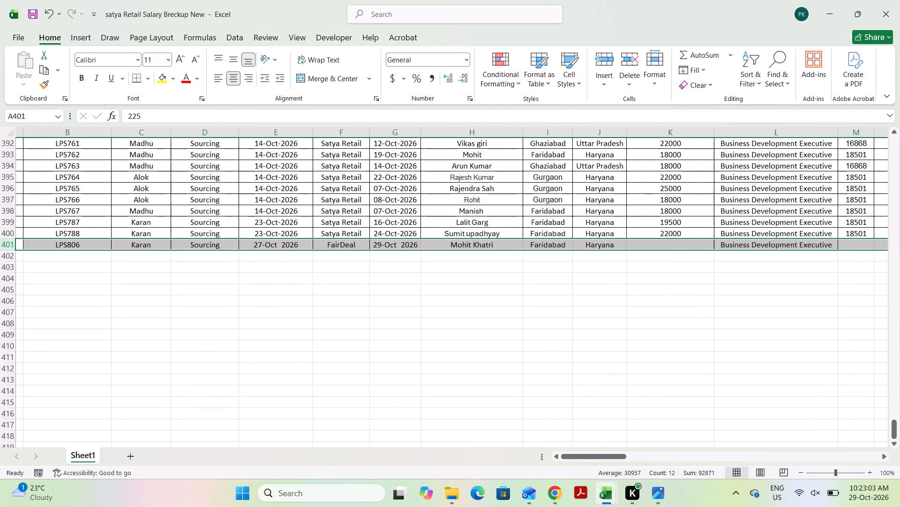
pyautogui.hscroll(-1, 302, 306)
pyautogui.hscroll(-5, 592, 322)
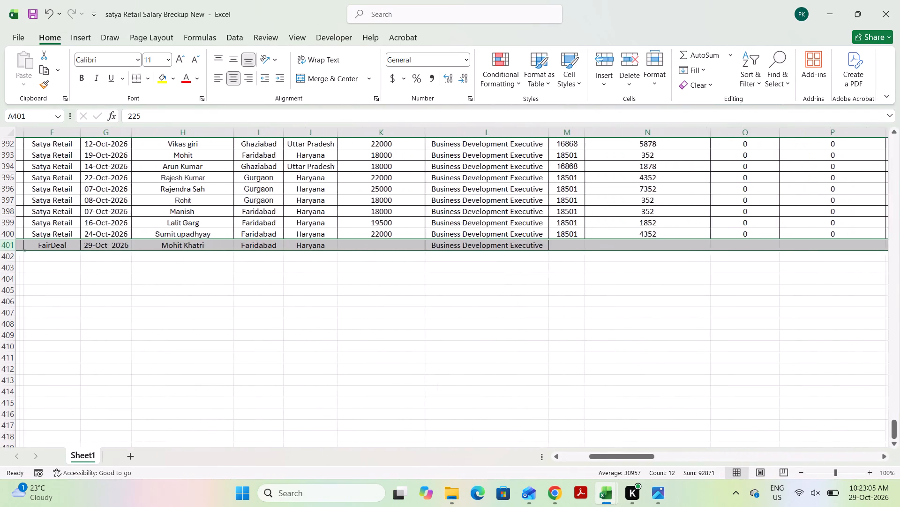
pyautogui.hscroll(-6, 592, 322)
pyautogui.hscroll(7, 592, 322)
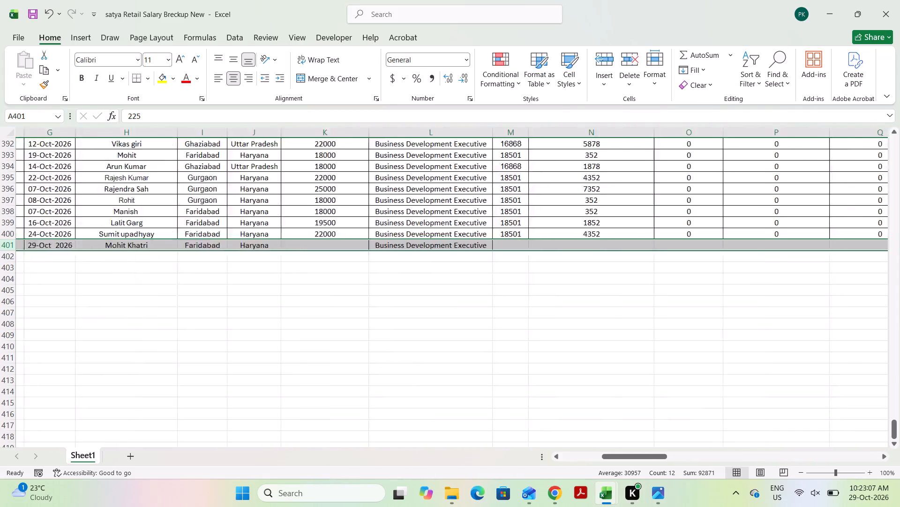
pyautogui.hscroll(2, 592, 322)
pyautogui.hscroll(-3, 539, 284)
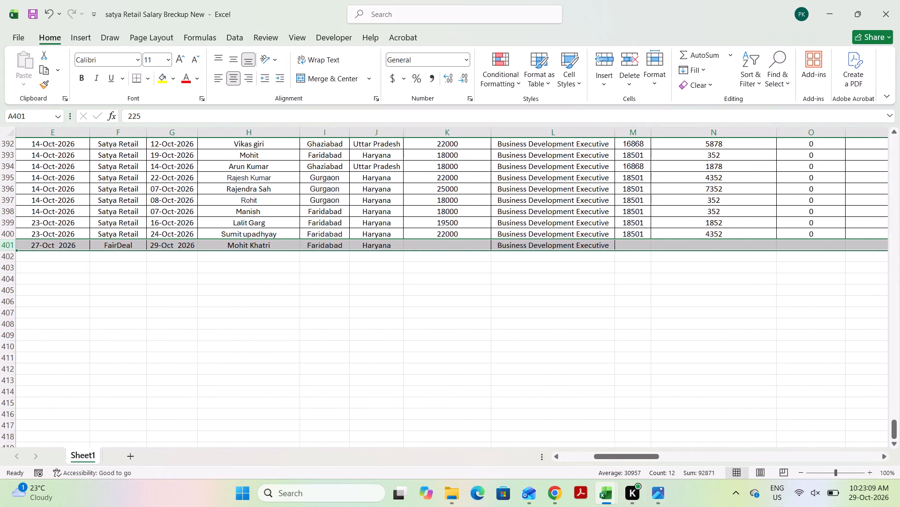
pyautogui.click(453, 223)
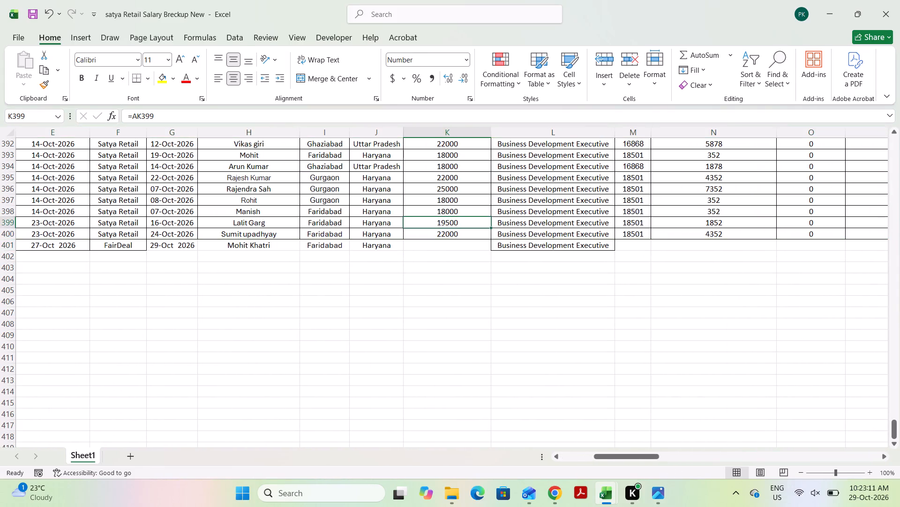
pyautogui.click(637, 227)
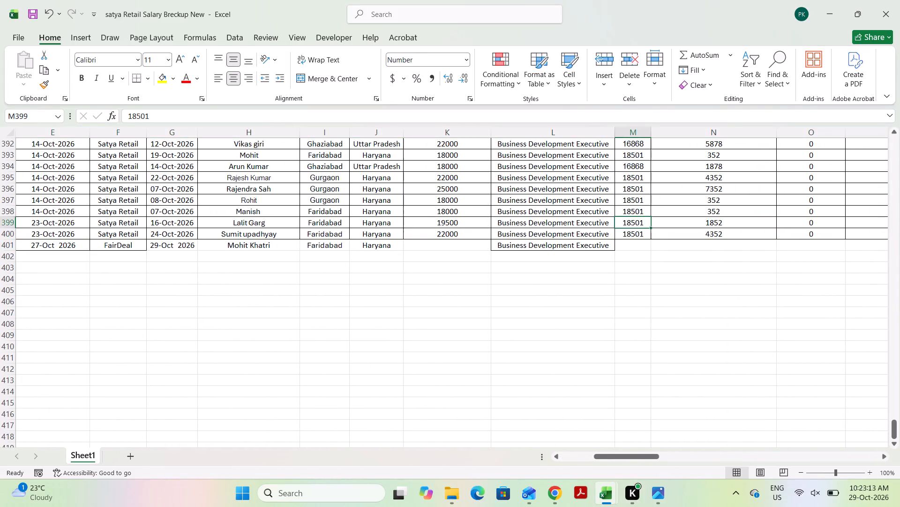
pyautogui.hotkey('ctrl', 'shift', 'Right')
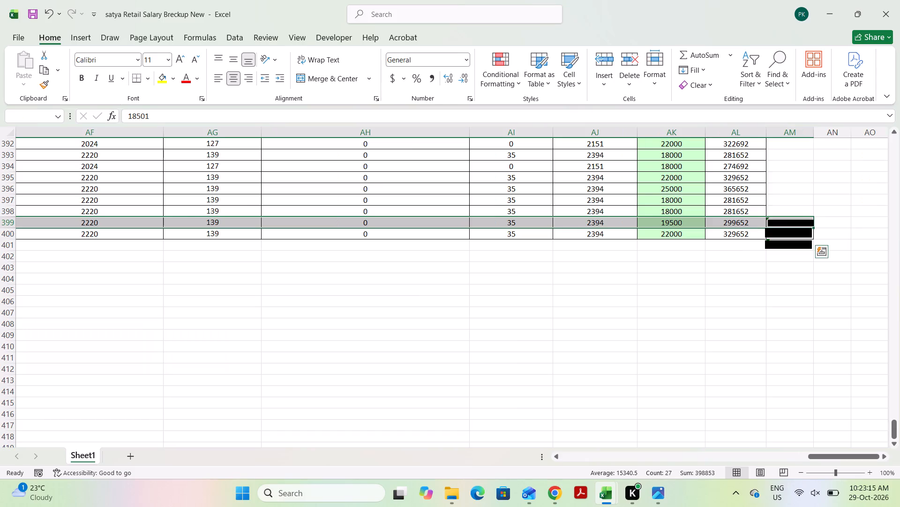
pyautogui.hotkey('shift', 'Left')
pyautogui.hotkey('shift', 'Left')
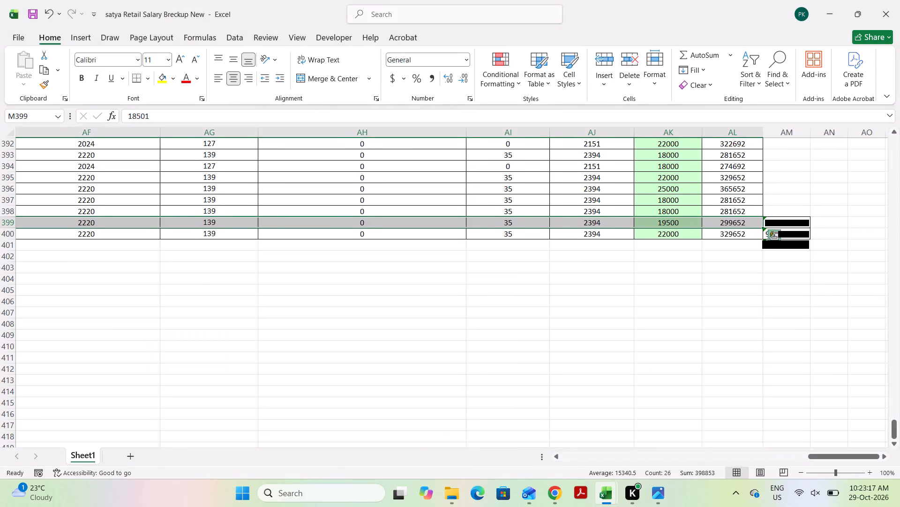
pyautogui.hotkey('shift', 'Left')
pyautogui.hotkey('ctrl', 'c')
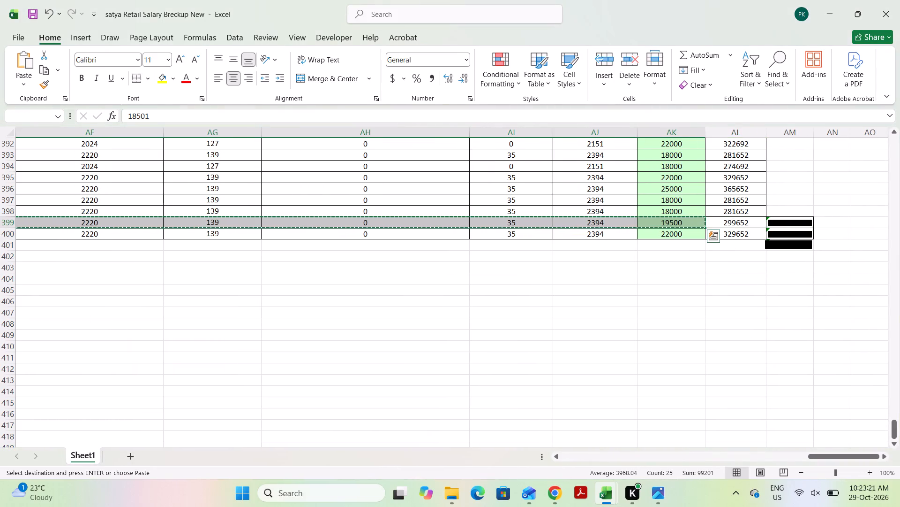
pyautogui.hscroll(7, 637, 227)
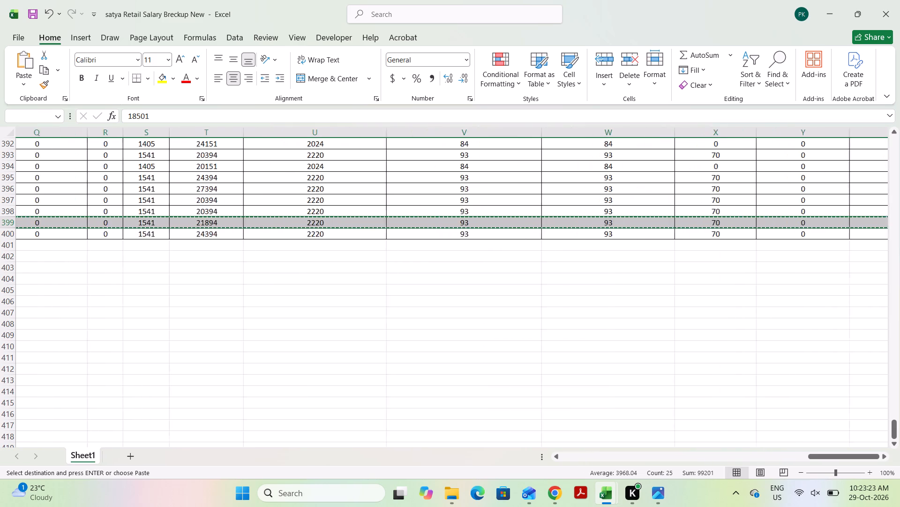
pyautogui.hscroll(4, 514, 268)
pyautogui.scroll(-3, 514, 268)
pyautogui.hscroll(-1, 514, 268)
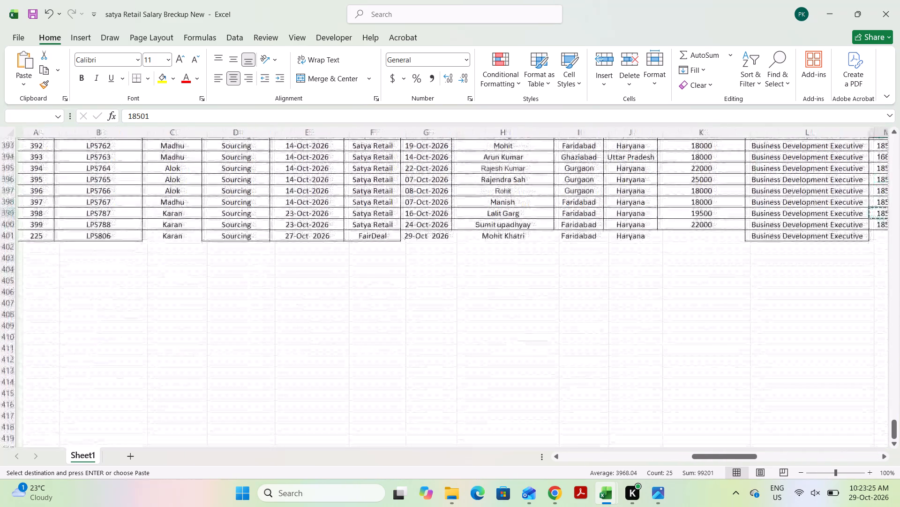
pyautogui.hscroll(-7, 514, 268)
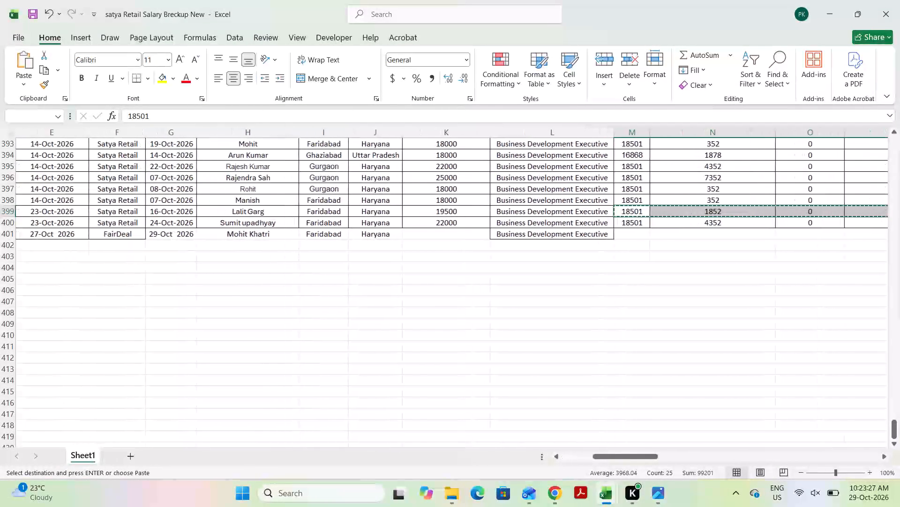
pyautogui.click(627, 239)
pyautogui.hotkey('ctrl', 'v')
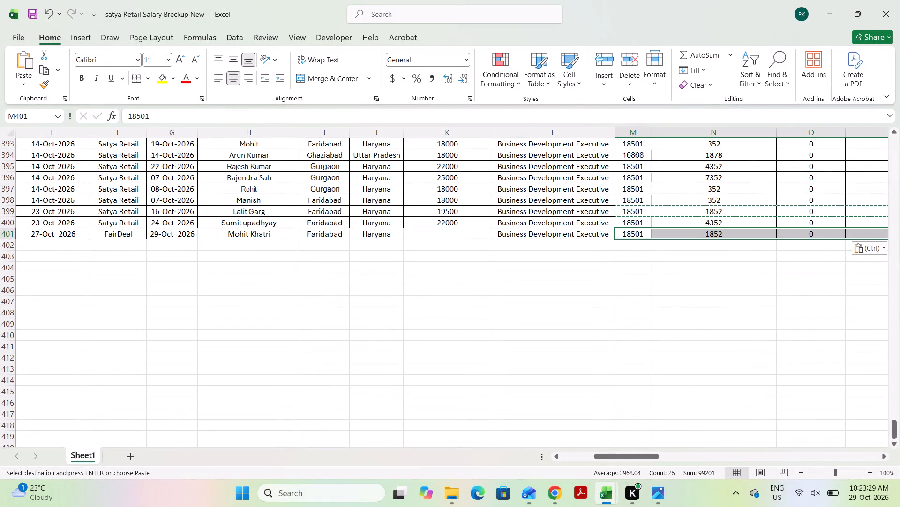
# Fill the formula in cell K400 down into K401.
pyautogui.click(444, 223)
pyautogui.doubleClick(493, 227)
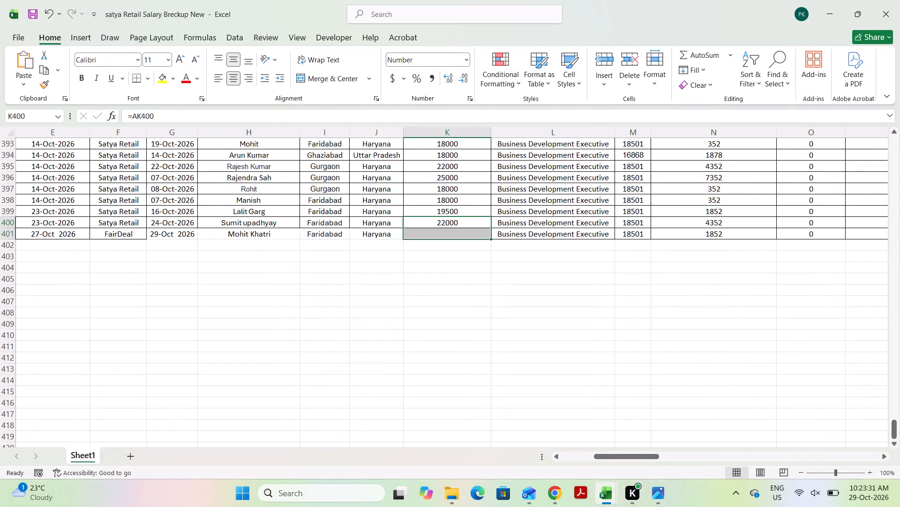
pyautogui.click(455, 237)
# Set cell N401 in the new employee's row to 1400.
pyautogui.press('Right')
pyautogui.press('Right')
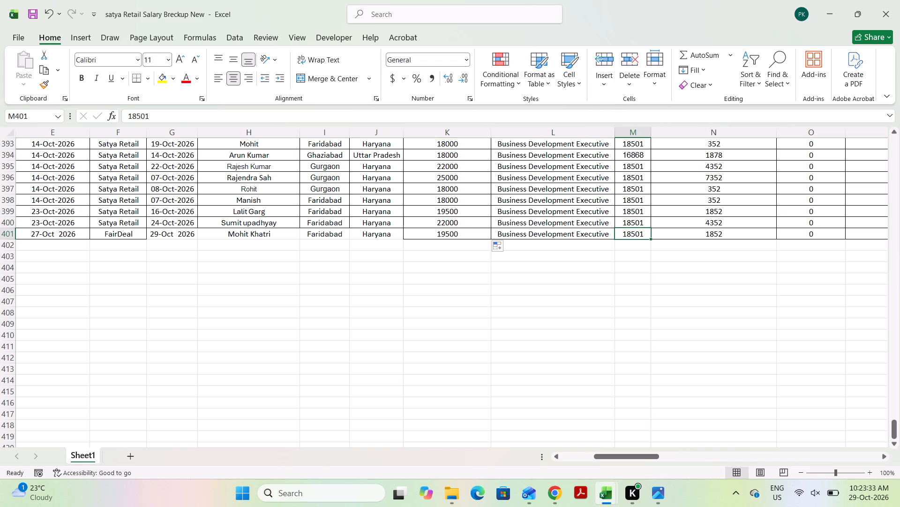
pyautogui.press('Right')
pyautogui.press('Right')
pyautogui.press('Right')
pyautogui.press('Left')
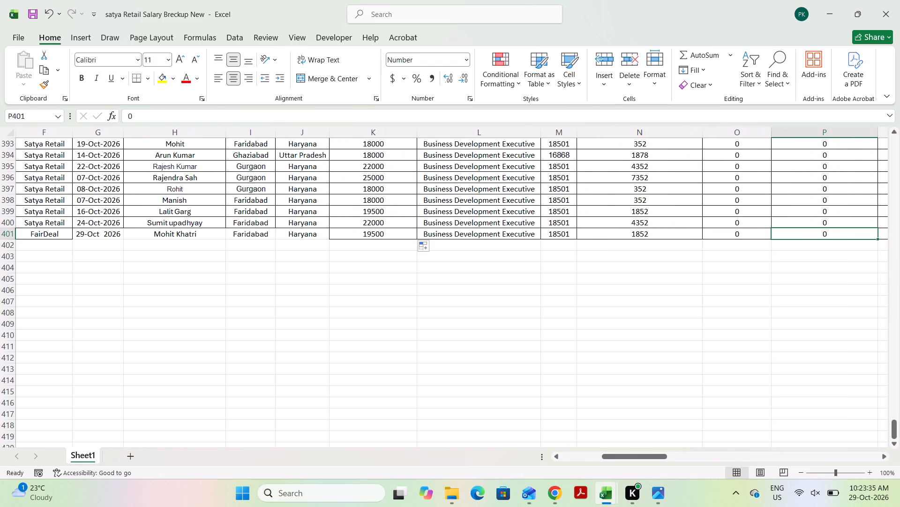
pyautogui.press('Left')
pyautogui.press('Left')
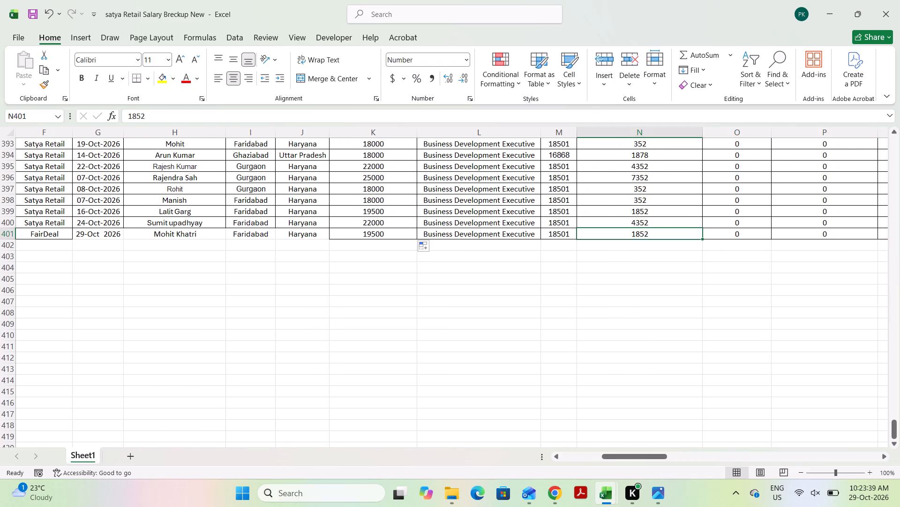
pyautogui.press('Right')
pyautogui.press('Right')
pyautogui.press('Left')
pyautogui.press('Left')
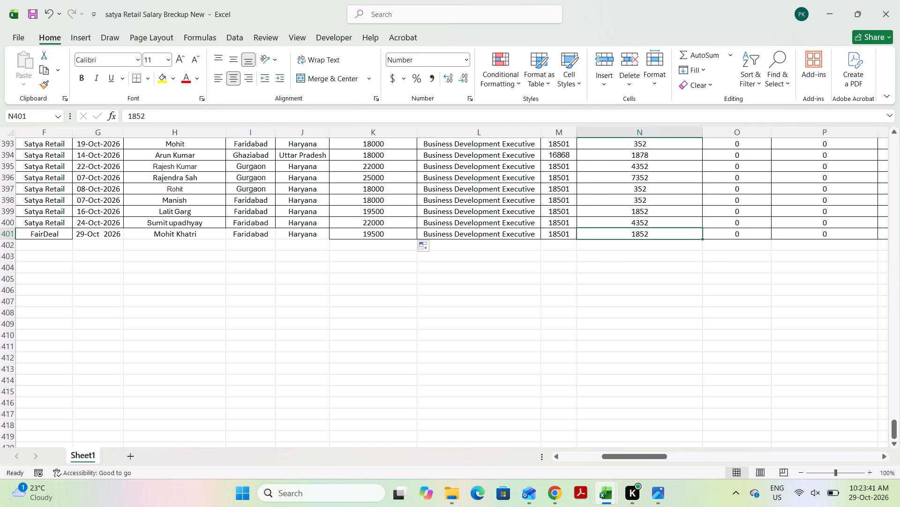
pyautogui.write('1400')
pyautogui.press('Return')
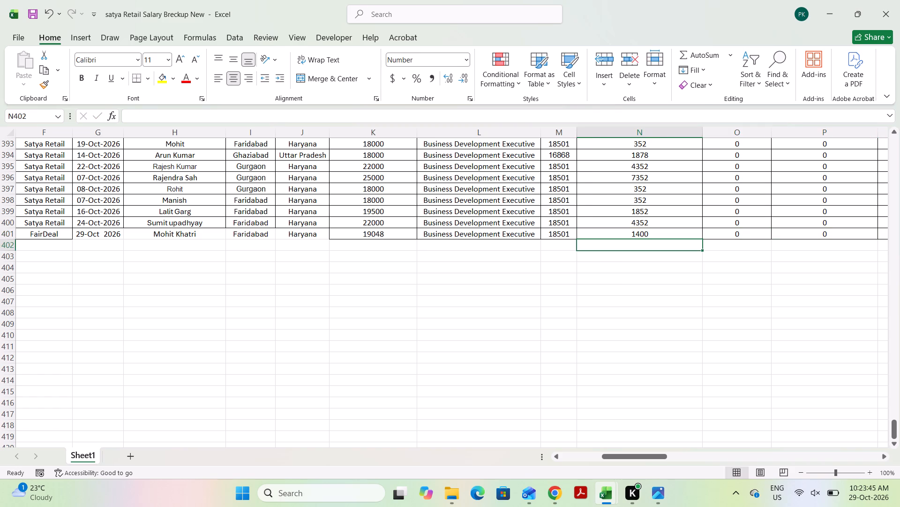
# Reopen cell N401 for editing and clear its value.
pyautogui.click(592, 233)
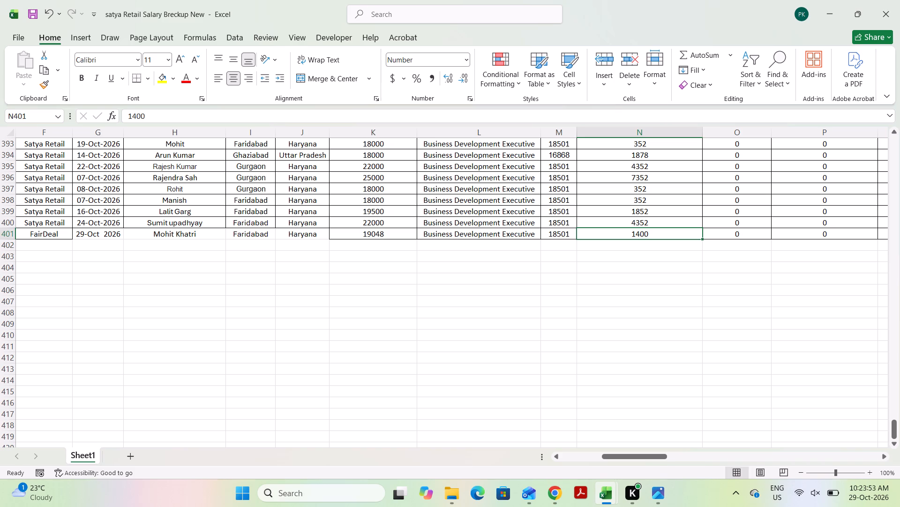
pyautogui.click(293, 113)
pyautogui.press('BackSpace')
pyautogui.press('BackSpace')
pyautogui.press('BackSpace')
pyautogui.press('BackSpace')
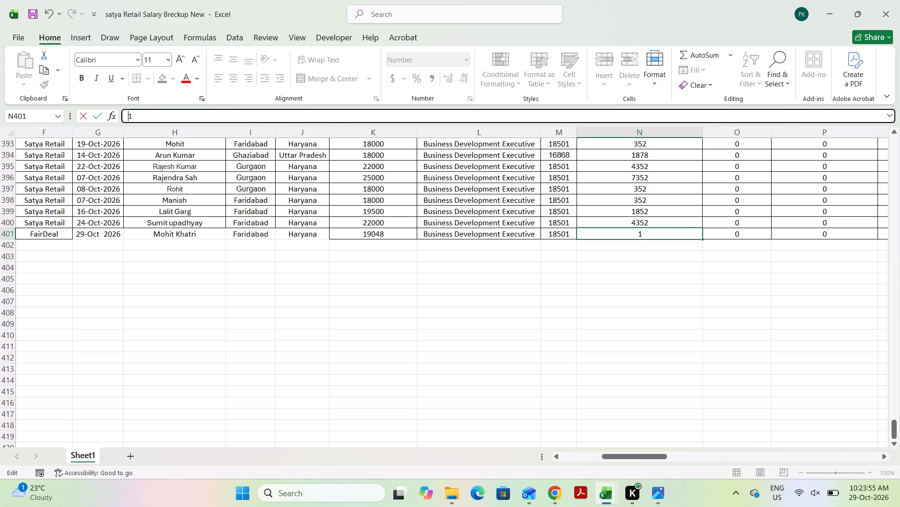
# Set cell N401 in the new employee's row to 1352.
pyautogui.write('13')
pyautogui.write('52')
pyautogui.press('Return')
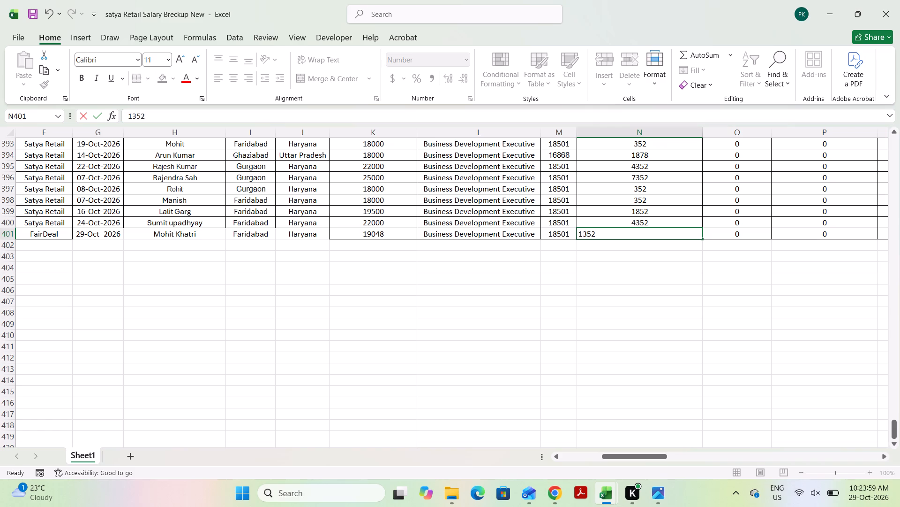
# Change the name in cell C401 to Madhu and save the workbook.
pyautogui.hscroll(4, 489, 298)
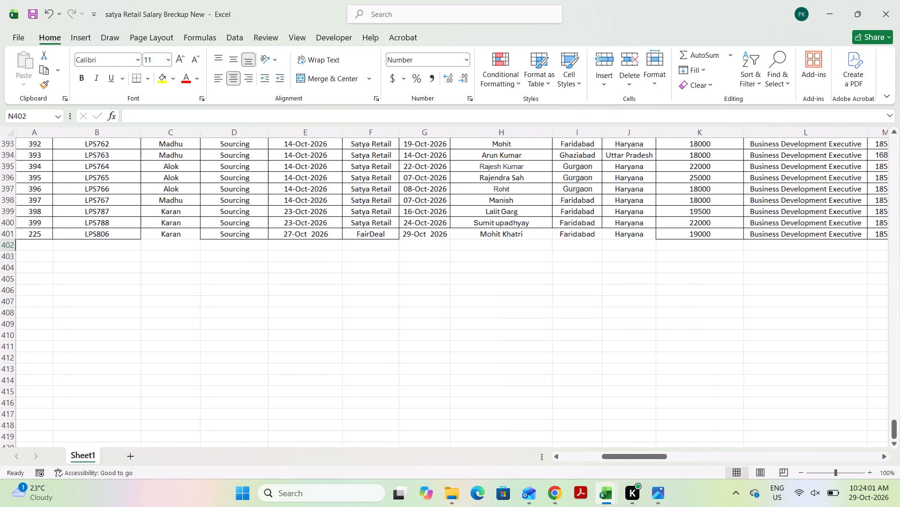
pyautogui.click(172, 235)
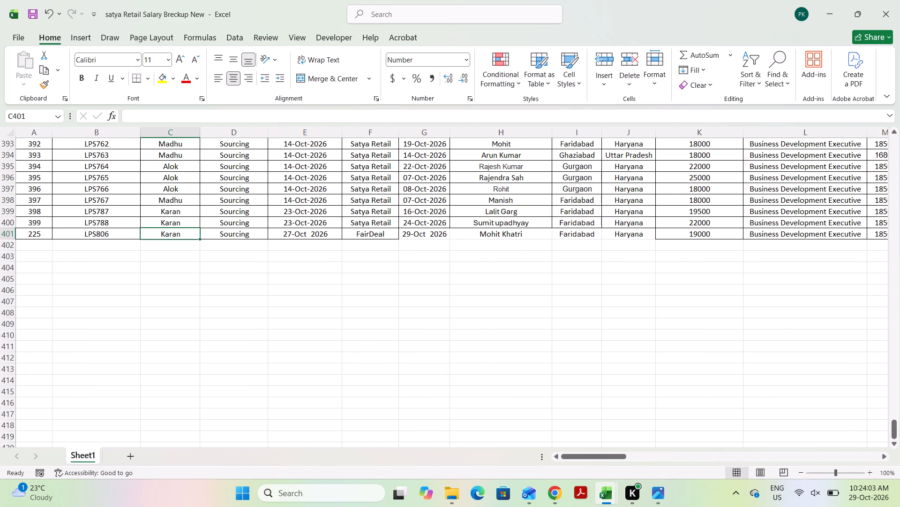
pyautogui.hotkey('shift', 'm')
pyautogui.press('Return')
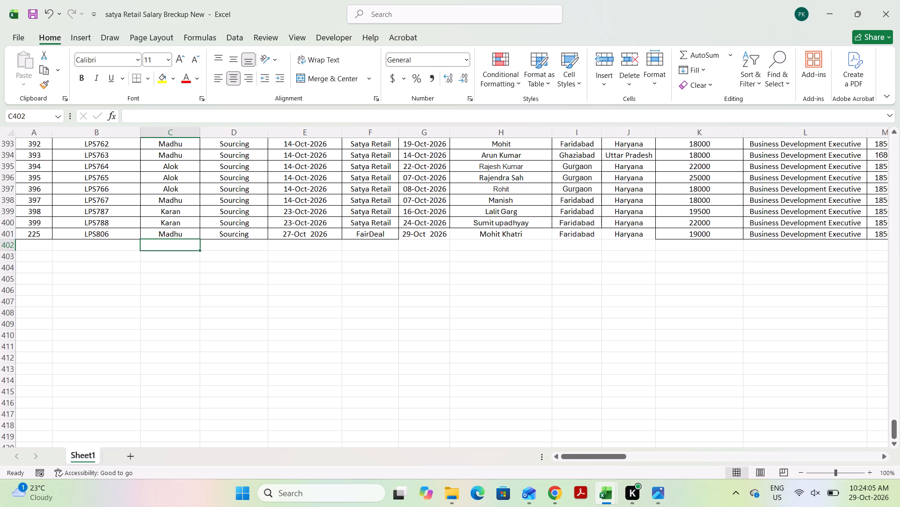
pyautogui.hotkey('ctrl', 's')
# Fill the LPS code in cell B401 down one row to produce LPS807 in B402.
pyautogui.click(99, 234)
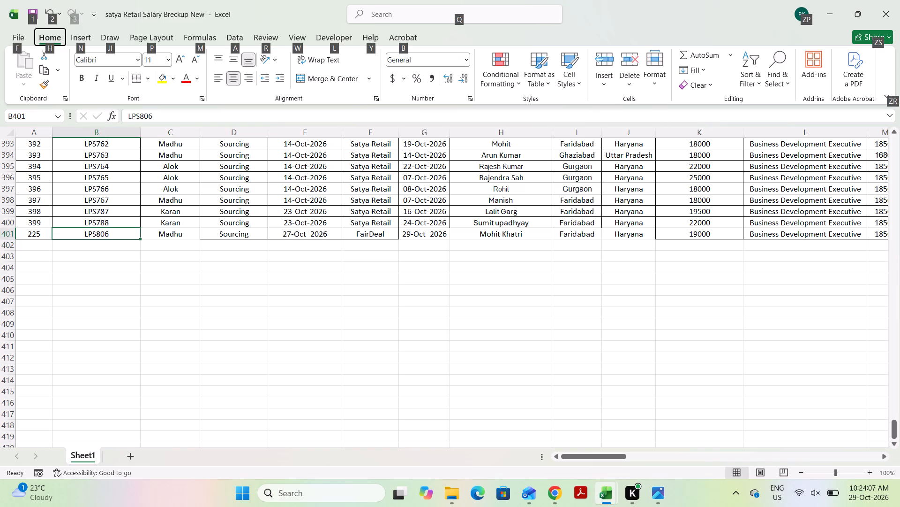
pyautogui.moveTo(139, 237); pyautogui.dragTo(141, 248)
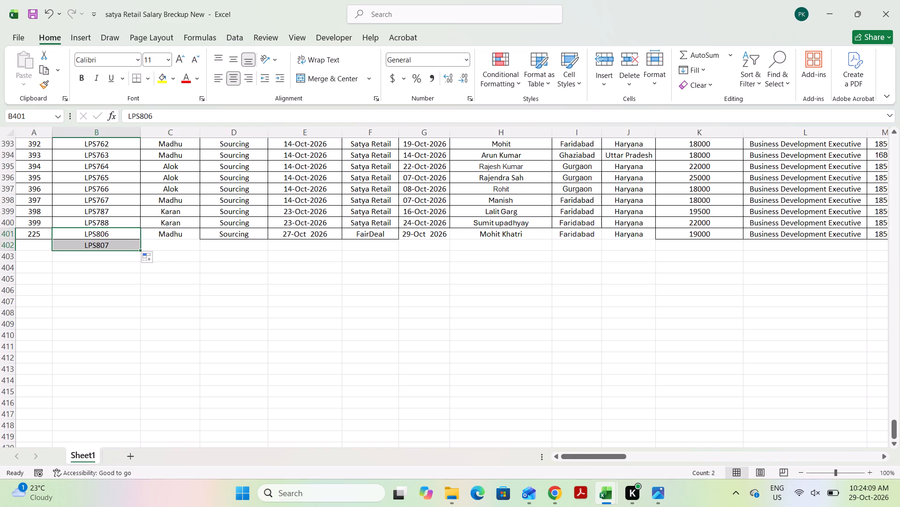
# Continue the serial number series from cells A399 and A400 down column A through row 402.
pyautogui.moveTo(30, 226); pyautogui.dragTo(34, 240)
pyautogui.moveTo(36, 213); pyautogui.dragTo(35, 222)
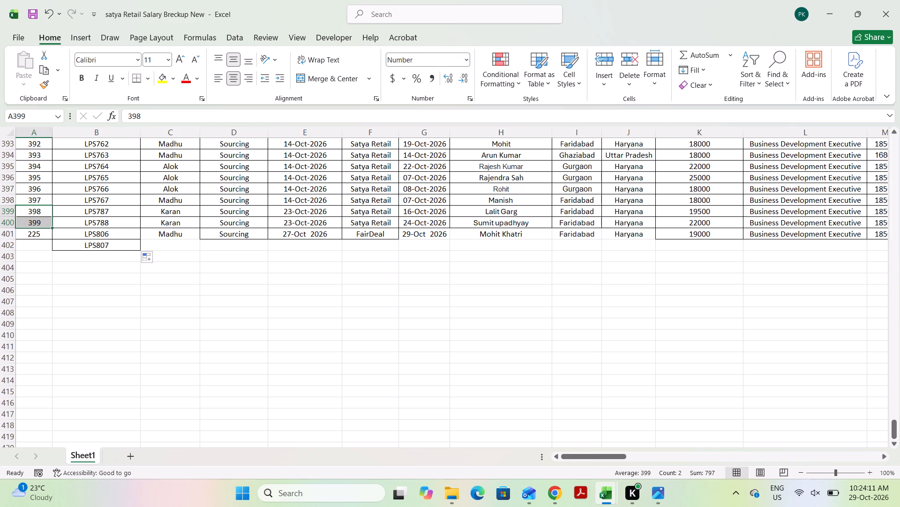
pyautogui.doubleClick(53, 229)
pyautogui.doubleClick(51, 238)
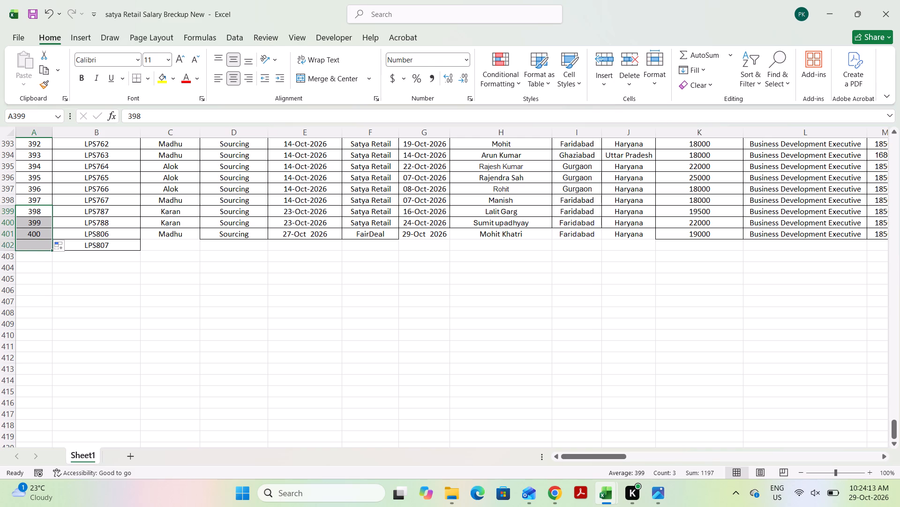
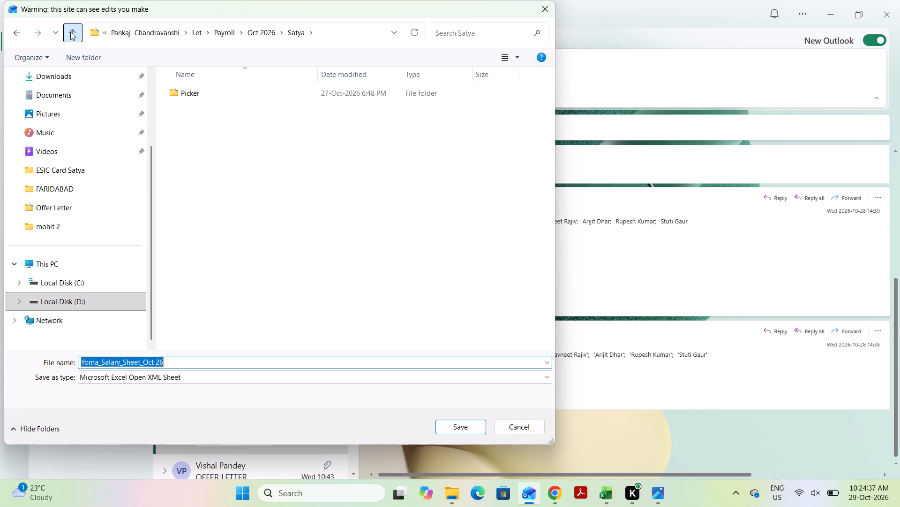
# Create a folder named Ym inside the Oct 2026 Satya folder and open it as the save location.
pyautogui.click(73, 58)
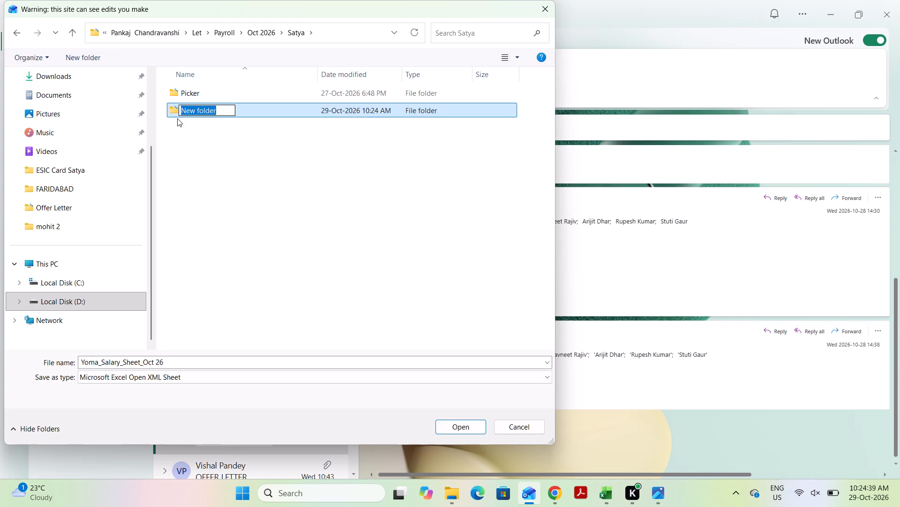
pyautogui.press('BackSpace')
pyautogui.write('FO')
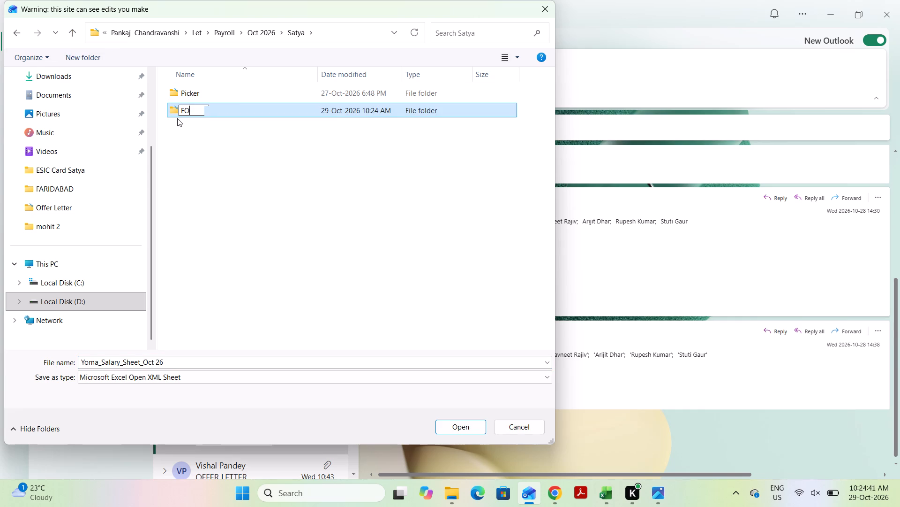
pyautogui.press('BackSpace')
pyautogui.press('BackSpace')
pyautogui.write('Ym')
pyautogui.doubleClick(211, 110)
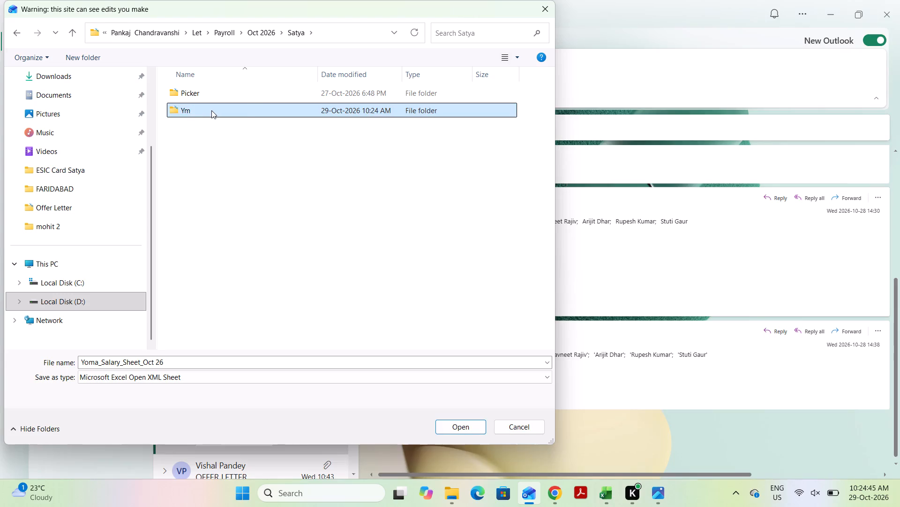
pyautogui.doubleClick(212, 110)
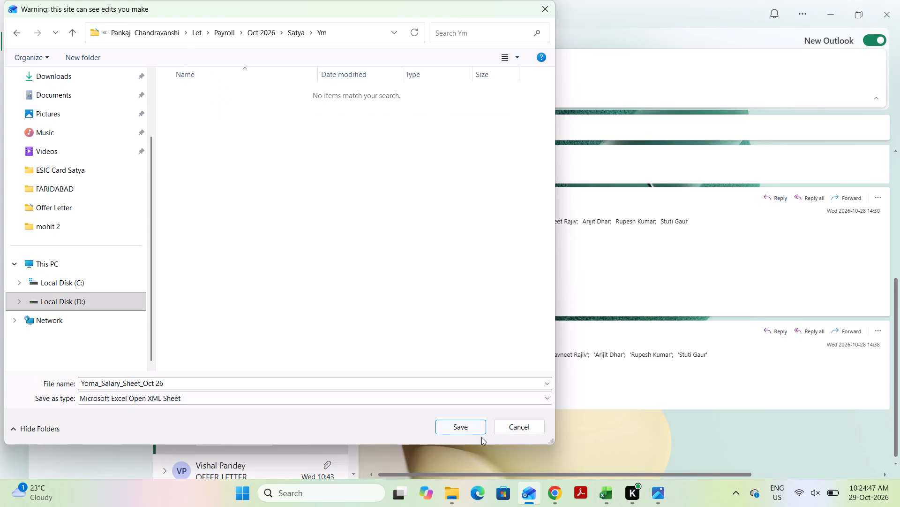
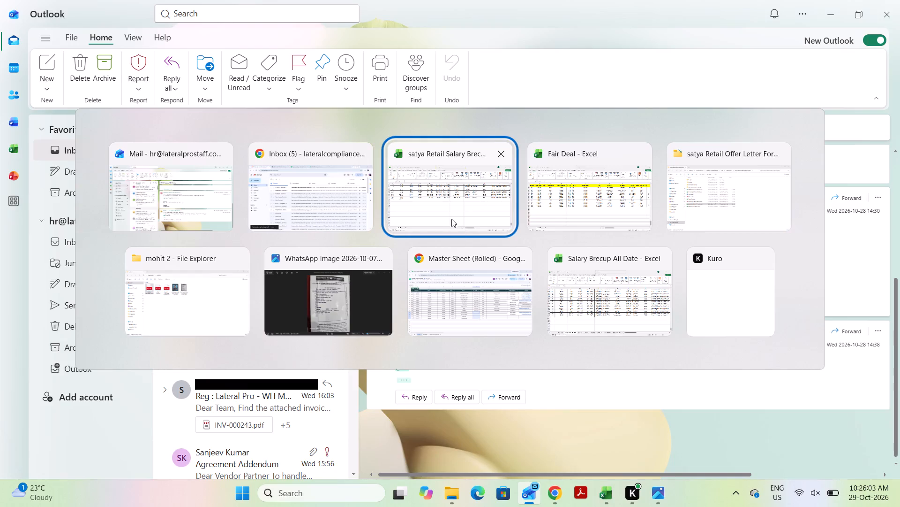
# View the satya Retail Salary Breckup New workbook in Excel and the mohit 2 folder in File Explorer.
pyautogui.keyDown('alt'); pyautogui.moveTo(653, 186); pyautogui.dragTo(502, 265); pyautogui.keyUp('alt')
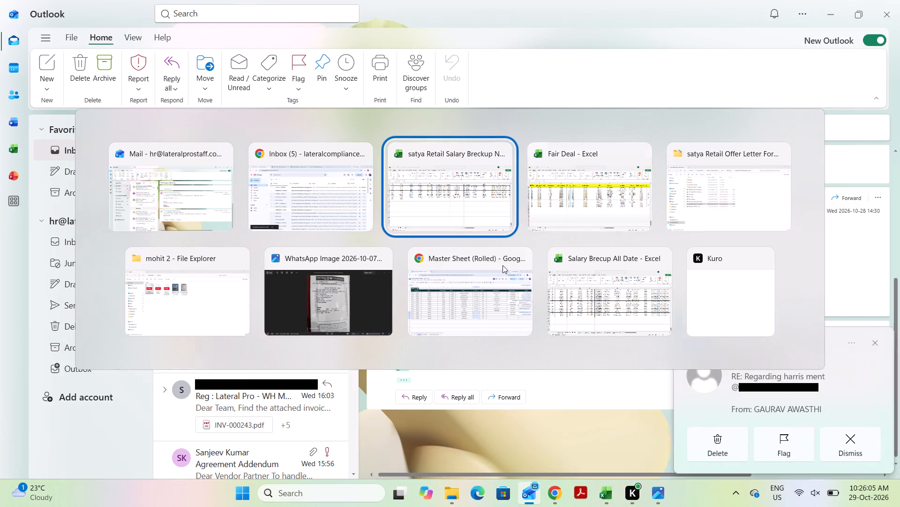
pyautogui.keyDown('alt'); pyautogui.moveTo(502, 265); pyautogui.dragTo(517, 282); pyautogui.keyUp('alt')
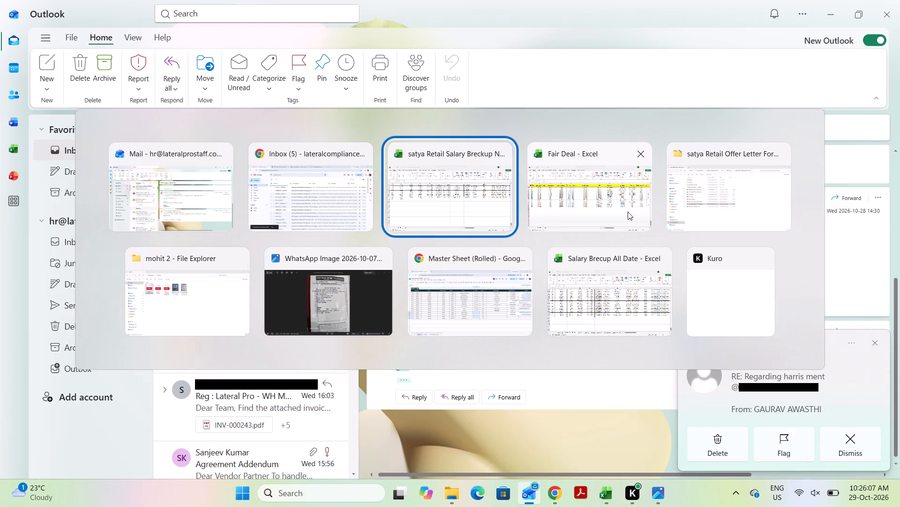
pyautogui.keyDown('alt'); pyautogui.click(492, 203); pyautogui.keyUp('alt')
pyautogui.hotkey('alt', 'Tab')
pyautogui.hotkey('alt', 'Tab')
pyautogui.hotkey('alt', 'Tab')
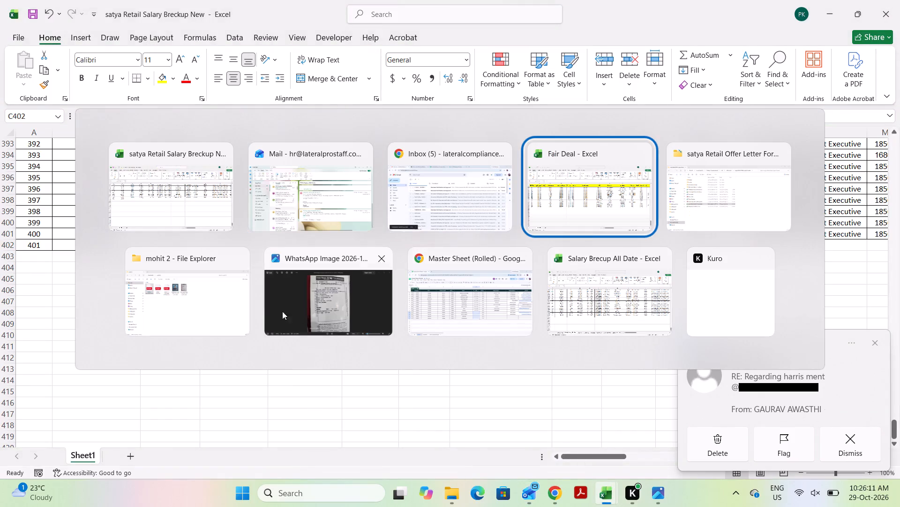
pyautogui.keyDown('alt'); pyautogui.click(233, 303); pyautogui.keyUp('alt')
# Close the open WhatsApp image window.
pyautogui.hotkey('alt', 'Tab')
pyautogui.hotkey('alt', 'Tab')
pyautogui.hotkey('alt', 'Tab')
pyautogui.hotkey('alt', 'Tab')
pyautogui.hotkey('alt', 'Tab')
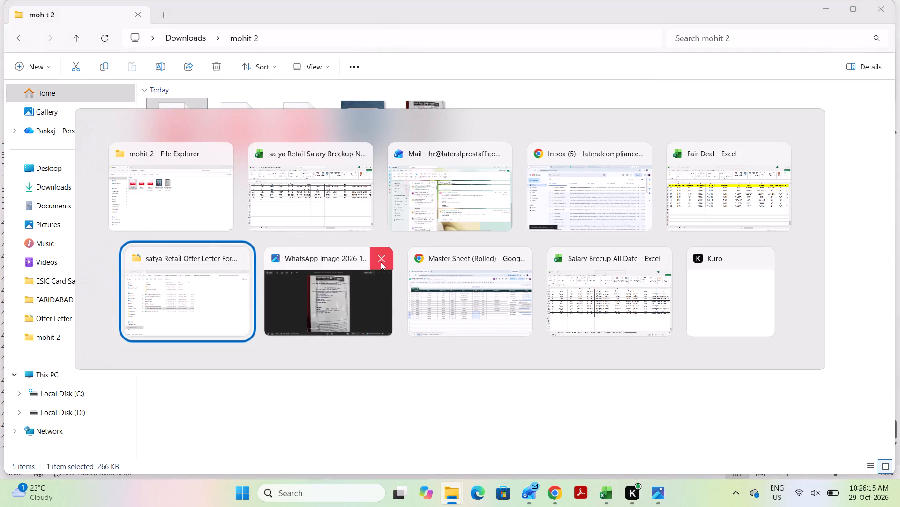
pyautogui.keyDown('alt'); pyautogui.click(381, 262); pyautogui.keyUp('alt')
# Switch to the satya Retail Offer Letter Formet folder and look through the other open windows.
pyautogui.keyDown('alt'); pyautogui.click(245, 311); pyautogui.keyUp('alt')
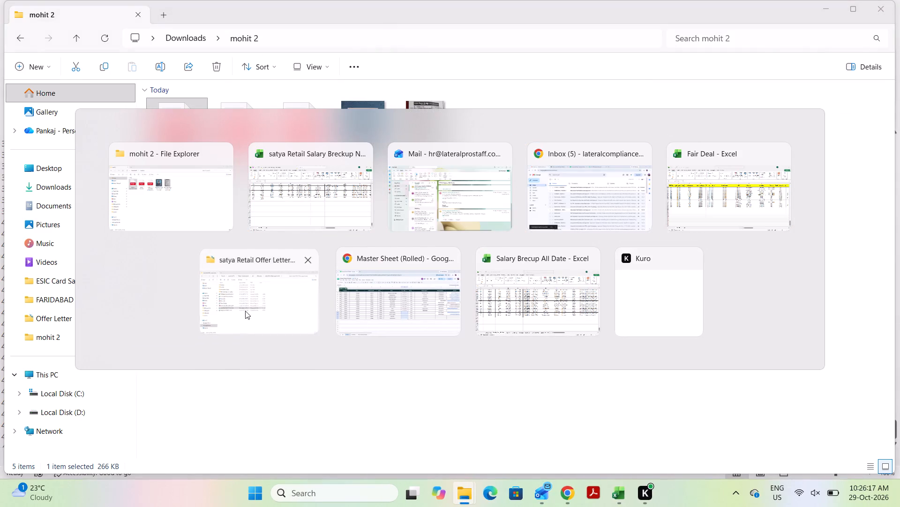
pyautogui.hotkey('alt', 'Tab')
pyautogui.hotkey('alt', 'Tab')
pyautogui.hotkey('alt', 'Tab')
pyautogui.hotkey('alt', 'Tab')
pyautogui.hotkey('alt', 'Tab')
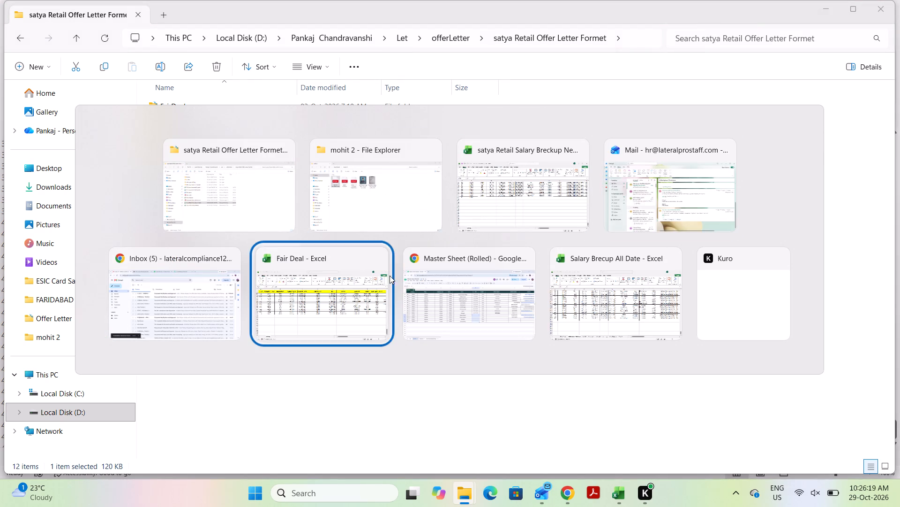
# Switch to File Explorer, go up from the satya Retail Offer Letter Formet folder to Let, and open the Payroll folder.
pyautogui.hotkey('alt', 'Tab')
pyautogui.keyDown('alt'); pyautogui.click(226, 220); pyautogui.keyUp('alt')
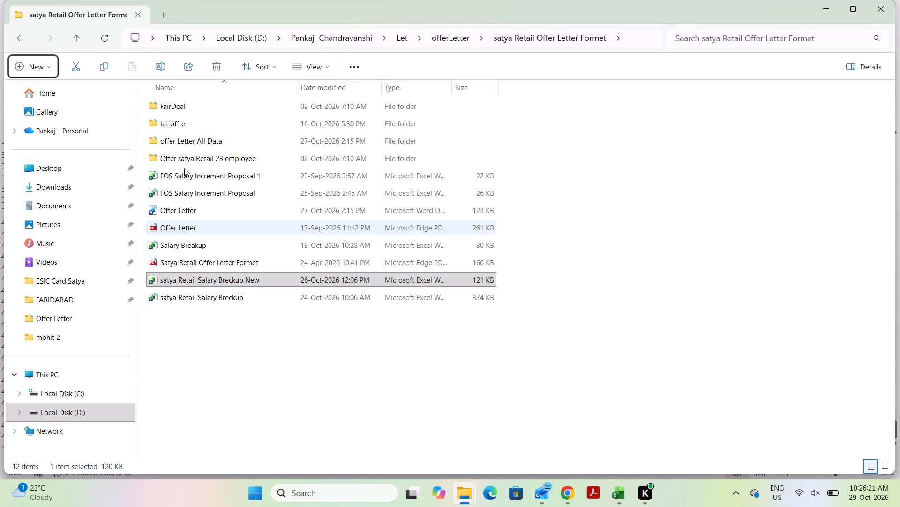
pyautogui.click(179, 138)
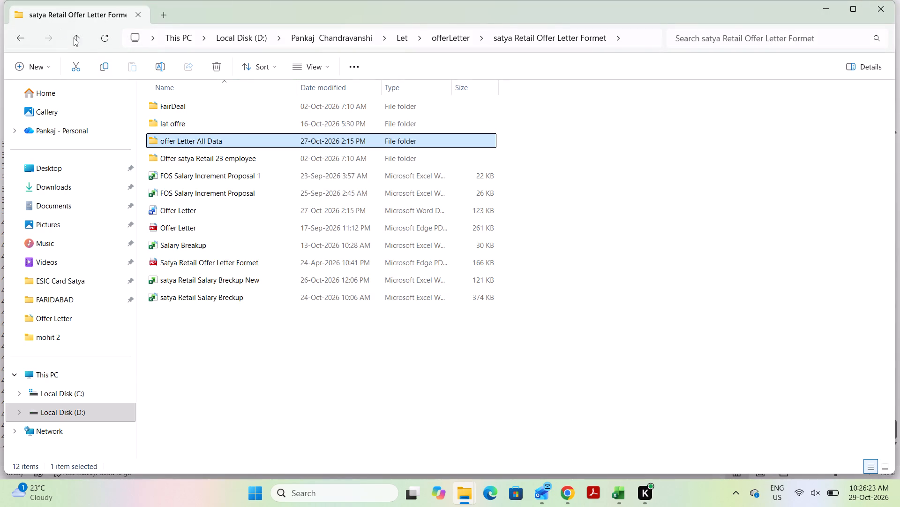
pyautogui.click(74, 38)
pyautogui.doubleClick(252, 259)
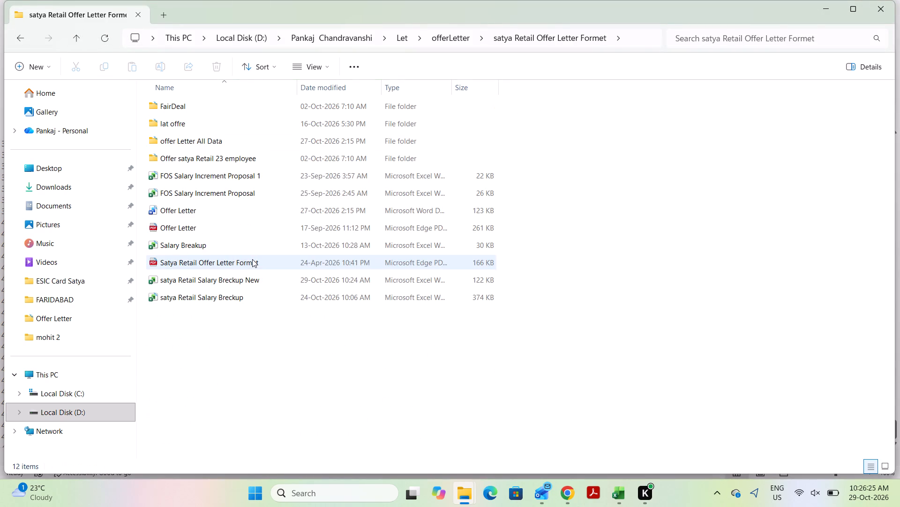
pyautogui.click(194, 139)
pyautogui.doubleClick(73, 36)
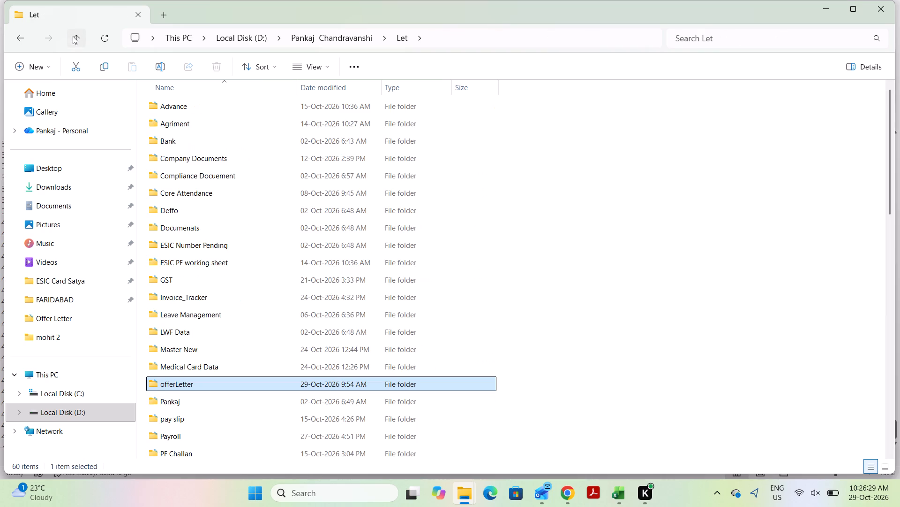
pyautogui.scroll(-1, 200, 356)
pyautogui.doubleClick(186, 419)
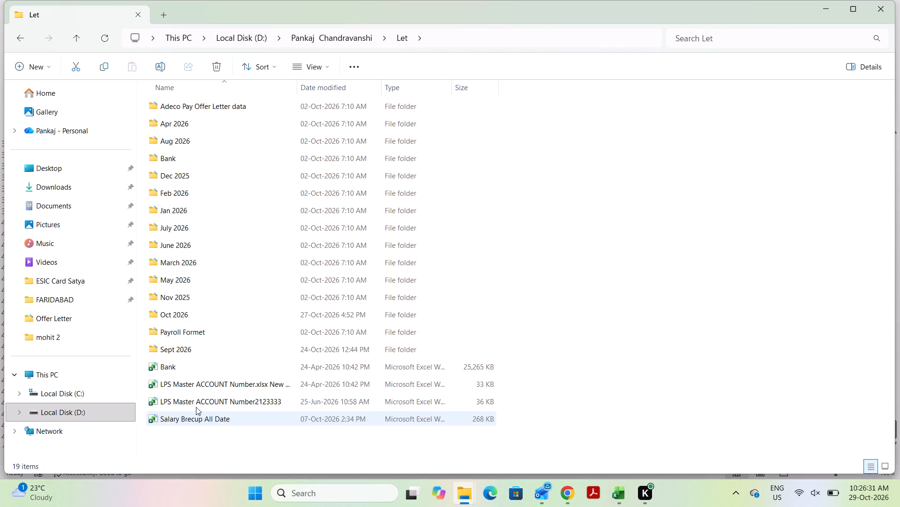
# Open the Yoma_Salary_Sheet_Oct 26 workbook from the Satya folder under Oct 2026 and enable editing.
pyautogui.doubleClick(182, 317)
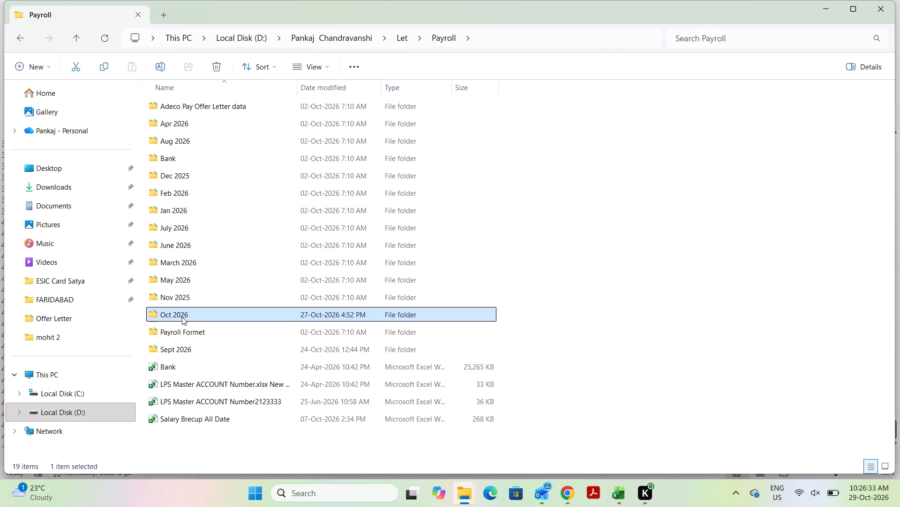
pyautogui.doubleClick(171, 109)
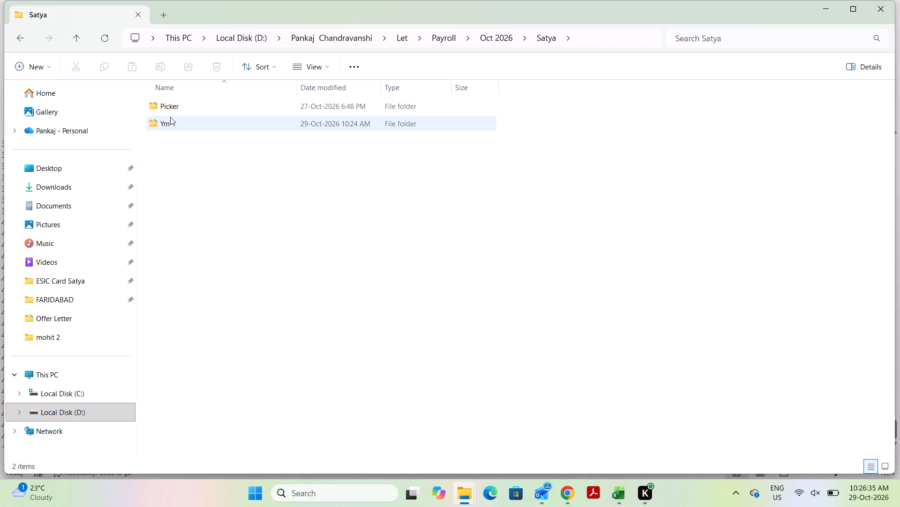
pyautogui.doubleClick(175, 123)
pyautogui.doubleClick(195, 110)
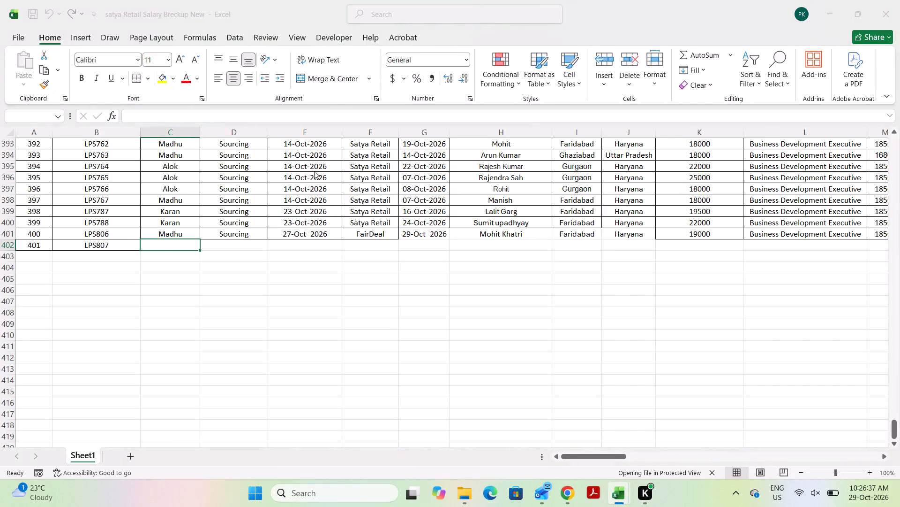
pyautogui.hscroll(1, 285, 277)
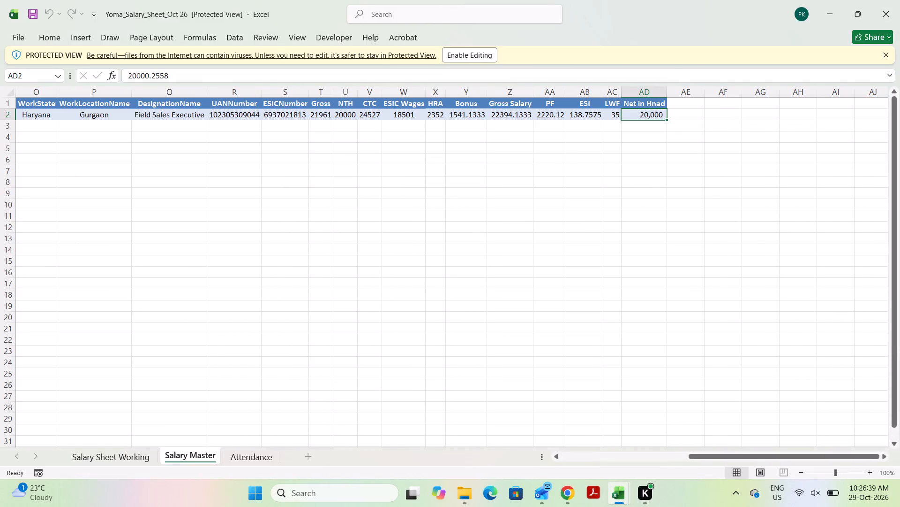
pyautogui.click(462, 52)
# Copy the employee's mobile number from cell K2 of the Salary Master sheet.
pyautogui.hscroll(2, 222, 219)
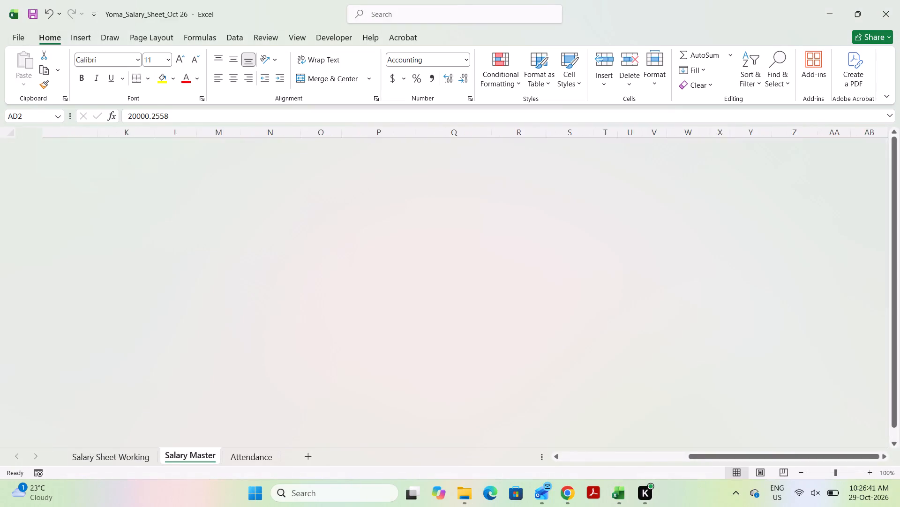
pyautogui.hscroll(4, 223, 221)
pyautogui.click(95, 157)
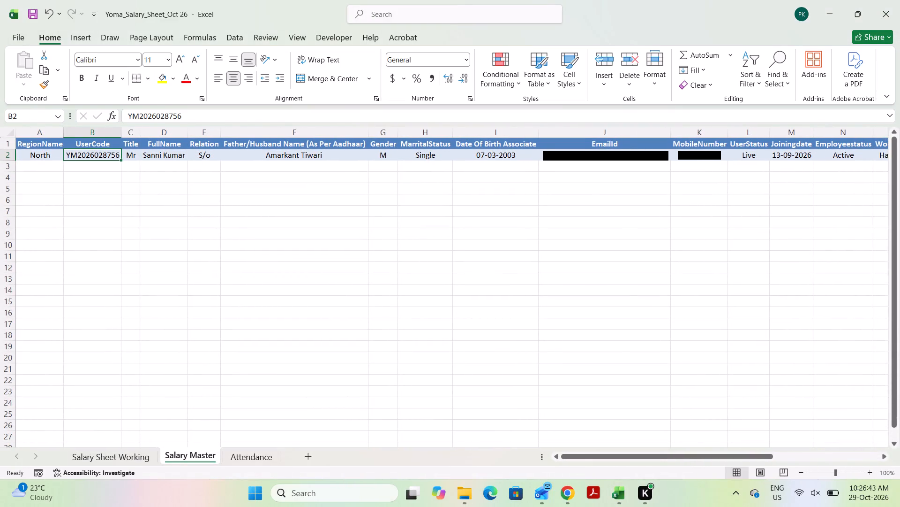
pyautogui.hscroll(1, 281, 220)
pyautogui.hscroll(-1, 564, 247)
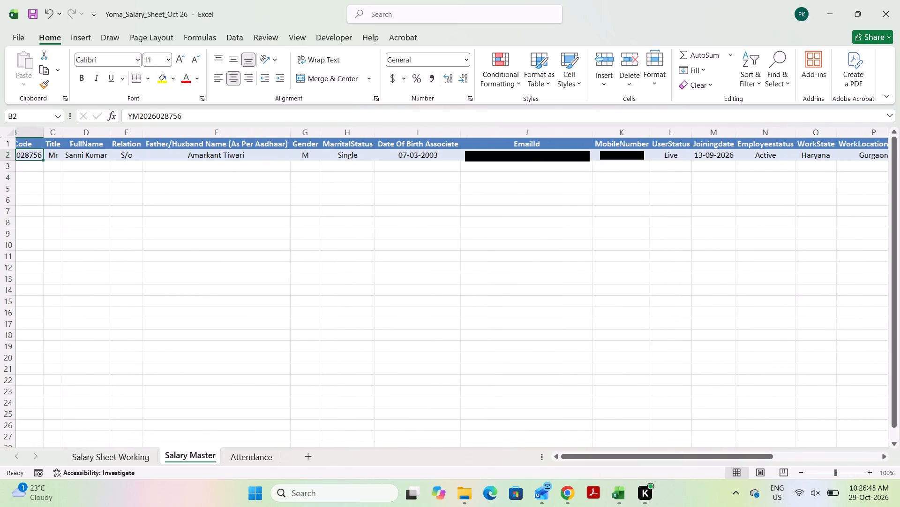
pyautogui.click(569, 155)
pyautogui.hotkey('ctrl', 'c')
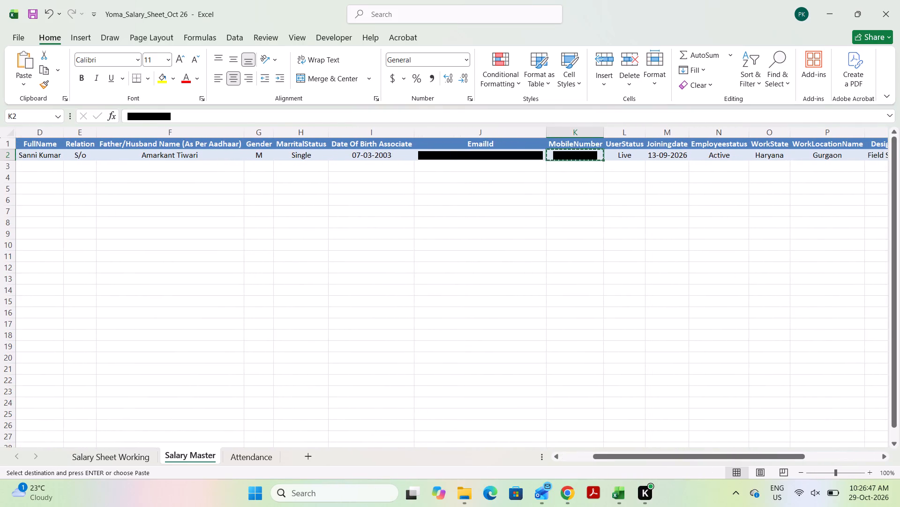
# Return to the Yoma_Salary_Sheet_Oct 26 workbook and copy the mobile number in cell K2 of the Salary Master sheet again.
pyautogui.hotkey('alt', 'Tab')
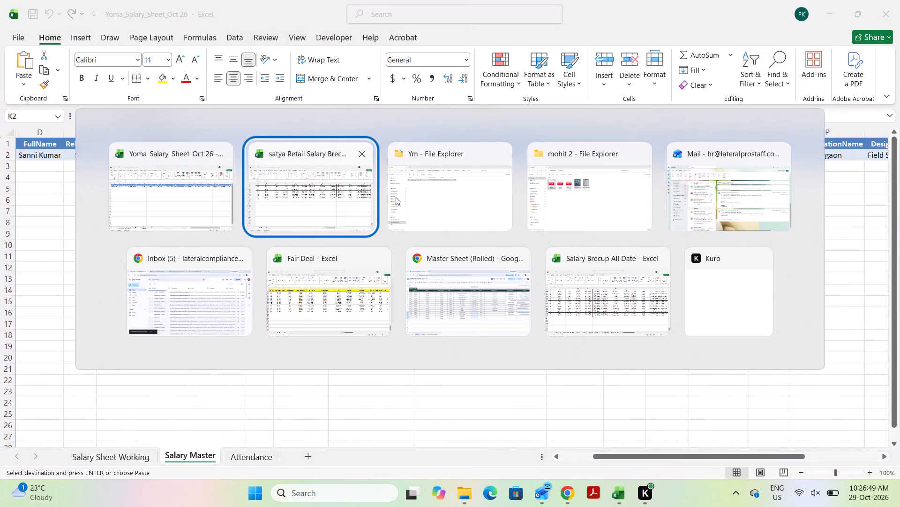
pyautogui.keyDown('alt'); pyautogui.click(157, 188); pyautogui.keyUp('alt')
pyautogui.hotkey('ctrl', 'c')
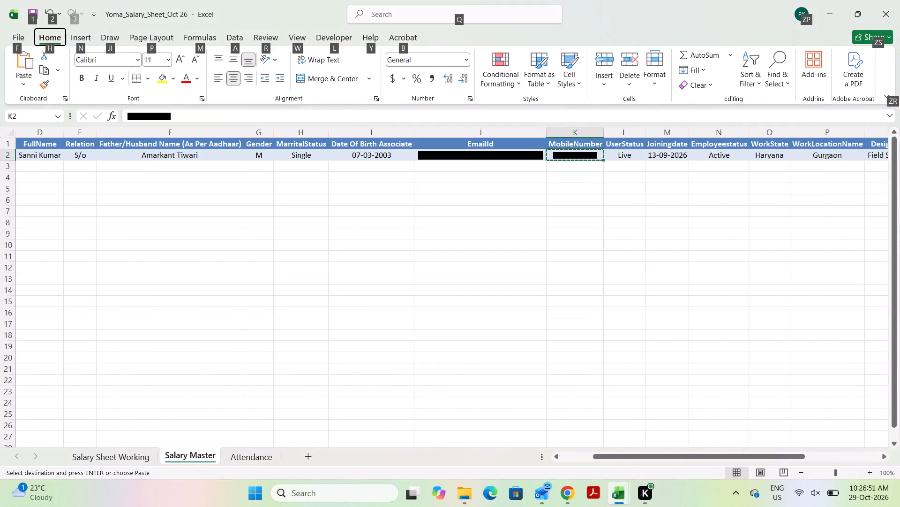
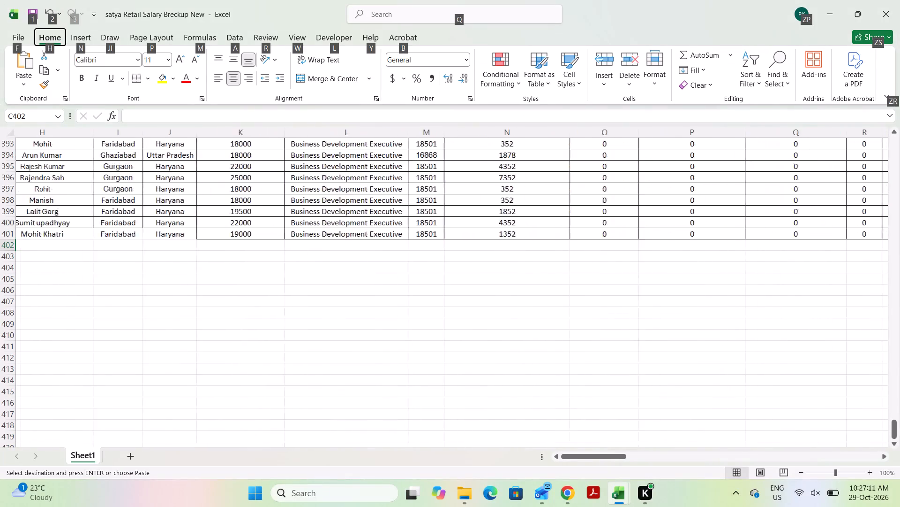
# In the satya Retail Salary Breckup New workbook, try to paste the copied mobile number as text into cell AM402.
pyautogui.hscroll(-7, 664, 260)
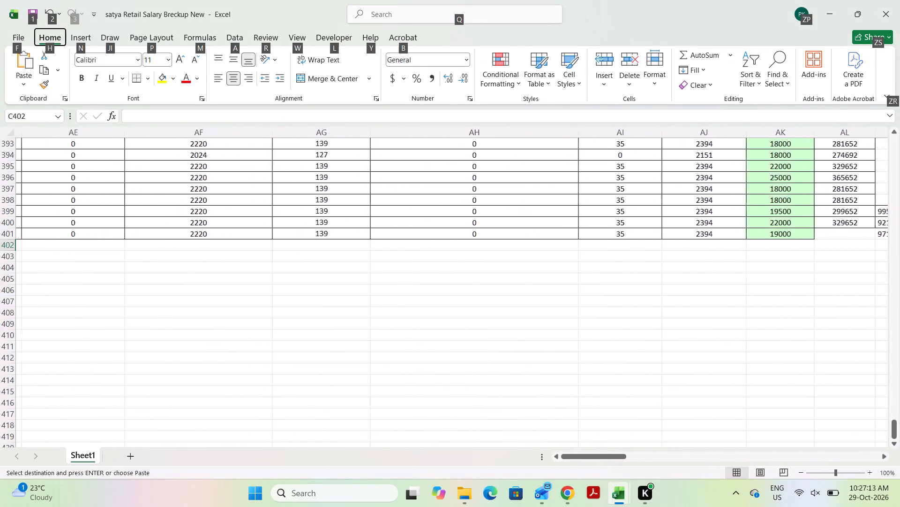
pyautogui.hscroll(-1, 664, 260)
pyautogui.click(545, 245)
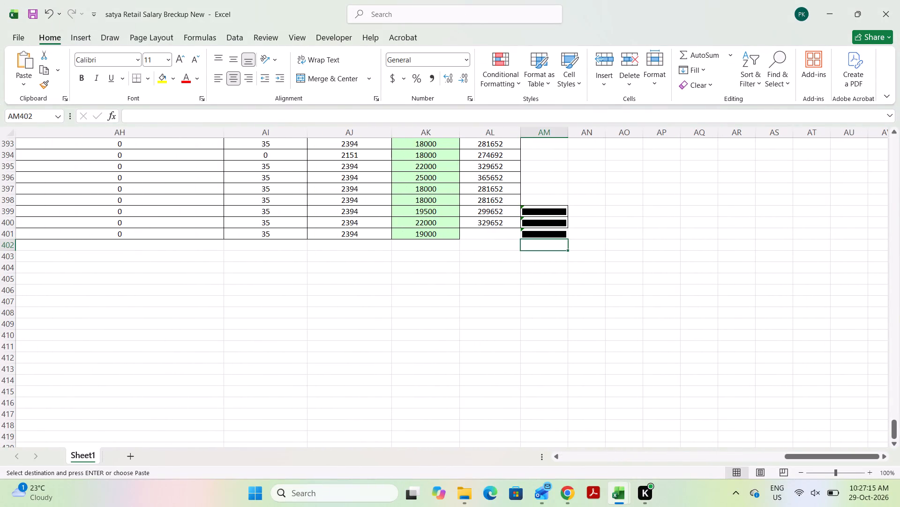
pyautogui.press("'")
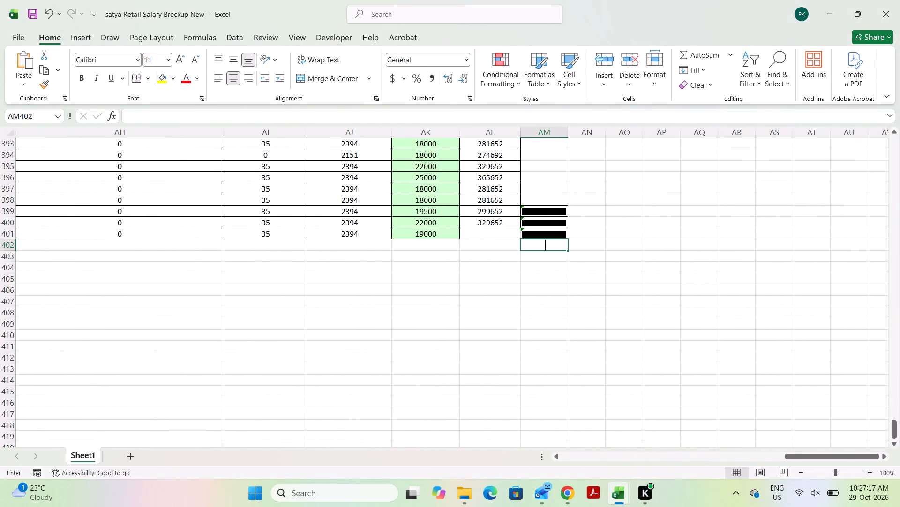
pyautogui.hotkey('ctrl', 'v')
pyautogui.press('Return')
pyautogui.click(559, 242)
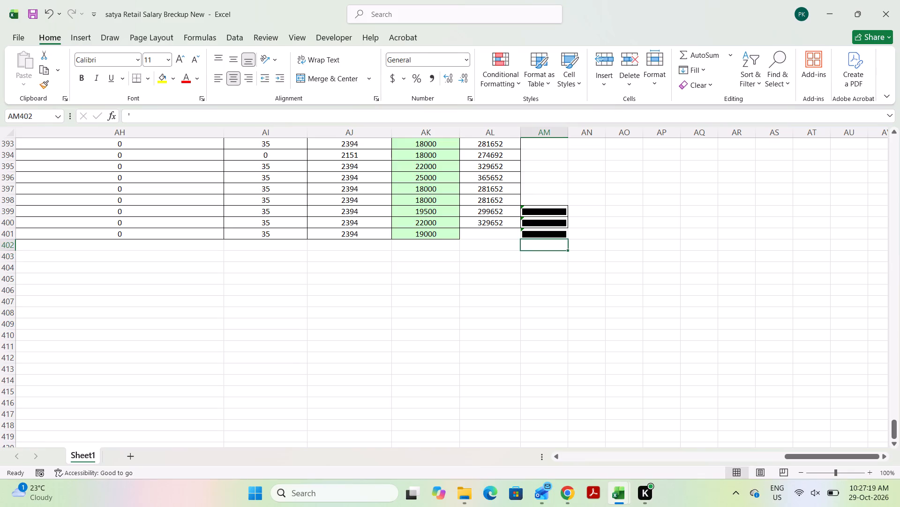
# Fill the formula =AC400*12 from cell AL400 down through AL402.
pyautogui.click(506, 223)
pyautogui.doubleClick(521, 227)
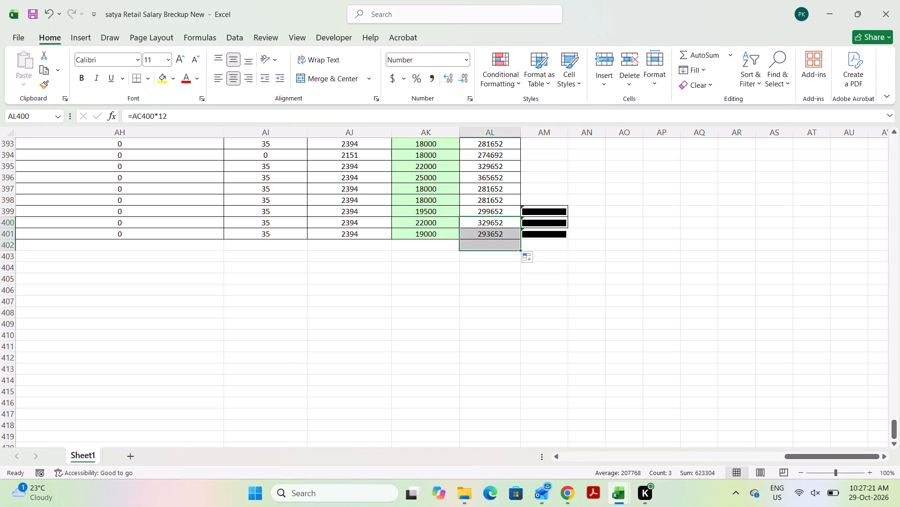
# Select cell AM402 as the destination and return to the Yoma_Salary_Sheet_Oct 26 workbook for the employee's mobile number.
pyautogui.click(554, 241)
pyautogui.hotkey('alt', 'Tab')
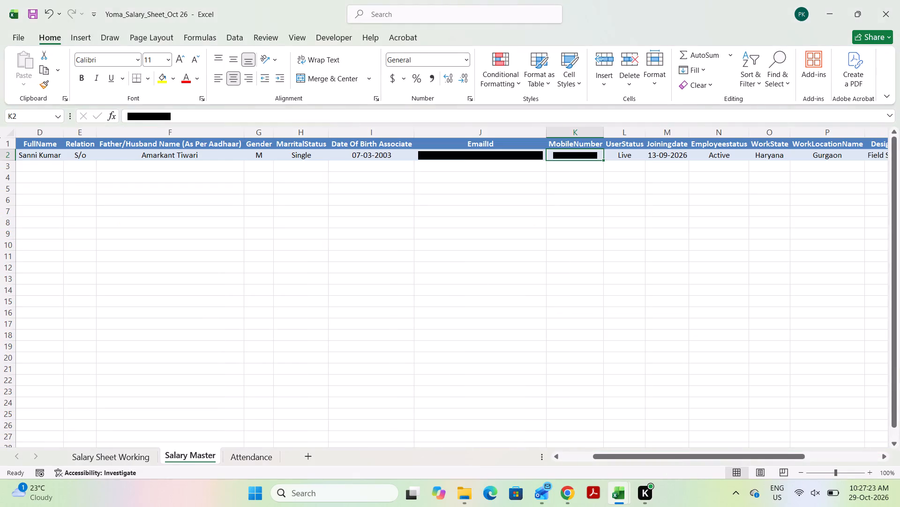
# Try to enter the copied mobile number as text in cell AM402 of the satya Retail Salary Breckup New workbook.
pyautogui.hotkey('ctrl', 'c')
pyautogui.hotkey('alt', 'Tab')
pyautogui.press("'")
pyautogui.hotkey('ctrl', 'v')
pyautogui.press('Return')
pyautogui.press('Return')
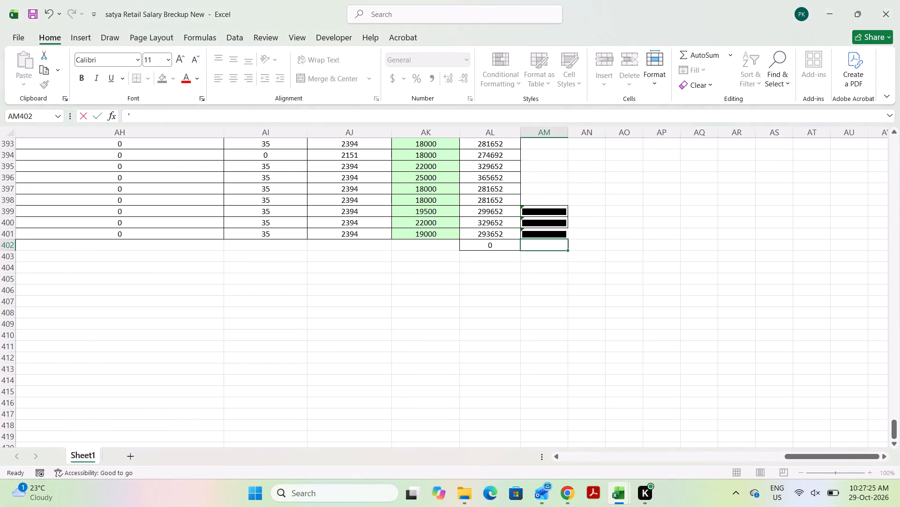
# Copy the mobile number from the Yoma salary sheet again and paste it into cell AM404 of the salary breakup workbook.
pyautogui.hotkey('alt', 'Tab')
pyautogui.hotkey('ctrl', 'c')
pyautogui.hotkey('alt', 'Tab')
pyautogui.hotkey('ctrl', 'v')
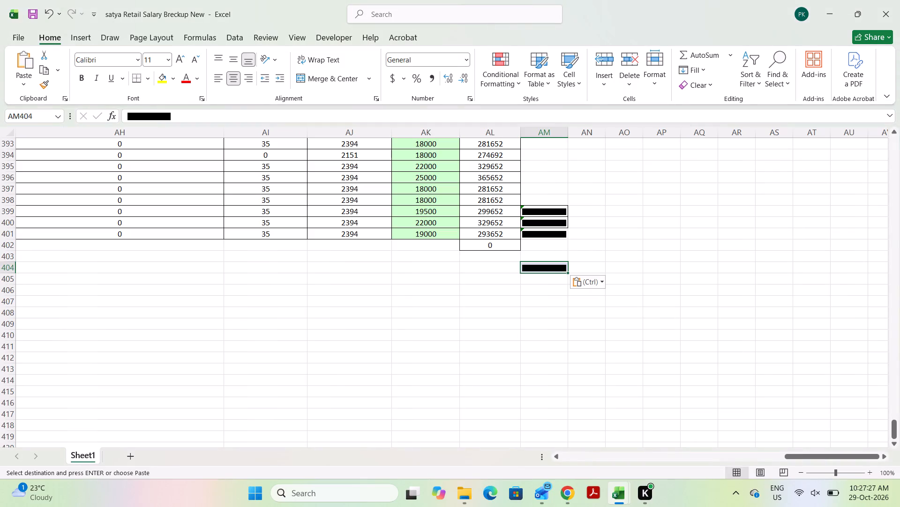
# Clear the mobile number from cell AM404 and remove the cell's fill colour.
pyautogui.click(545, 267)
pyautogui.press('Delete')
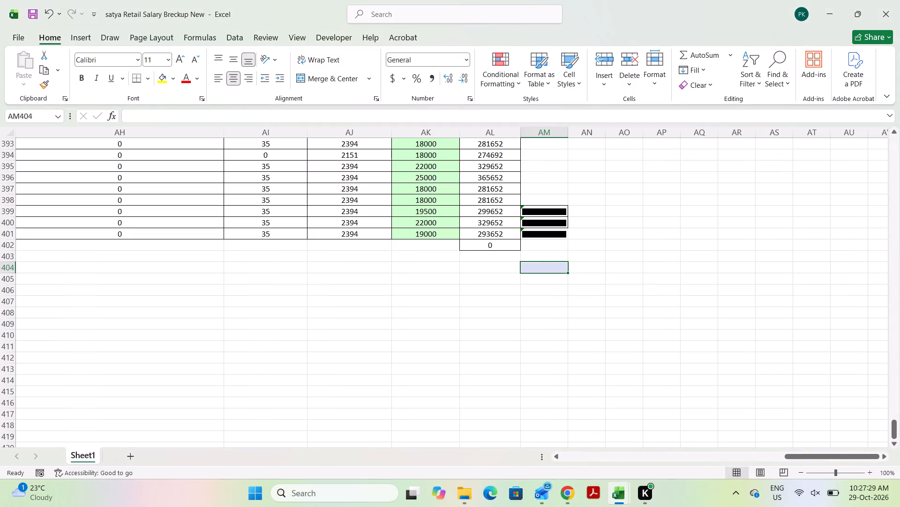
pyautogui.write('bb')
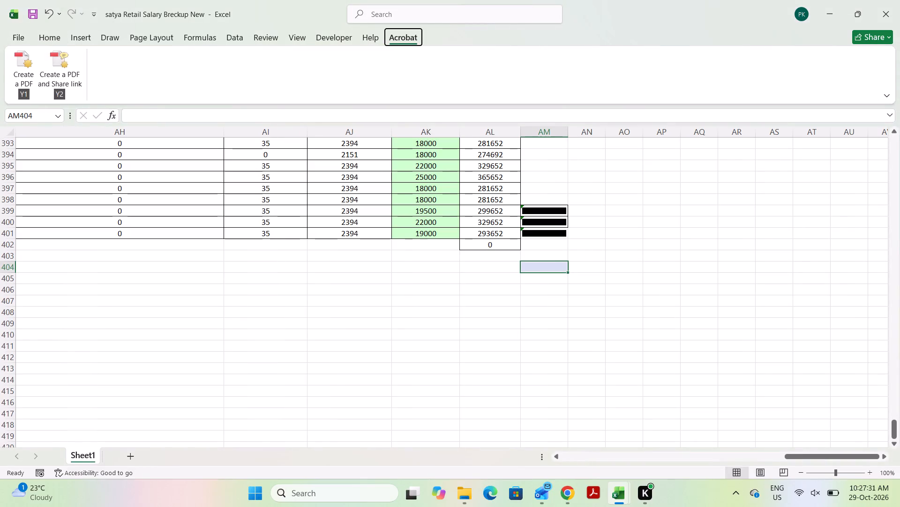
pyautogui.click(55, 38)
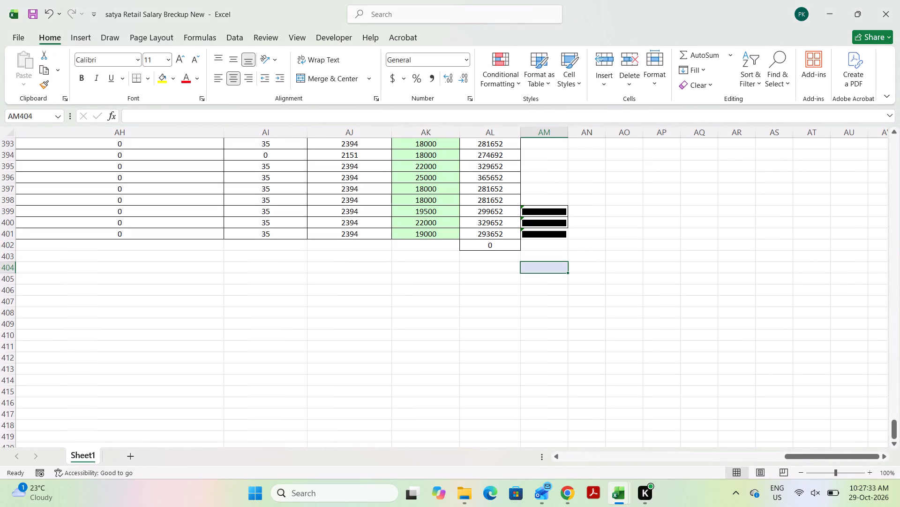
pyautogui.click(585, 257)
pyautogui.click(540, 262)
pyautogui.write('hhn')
# Copy the employee's mobile number from the Yoma salary sheet into cell AM402 and remove the cell's fill colour.
pyautogui.click(535, 243)
pyautogui.hotkey('ctrl', 'v')
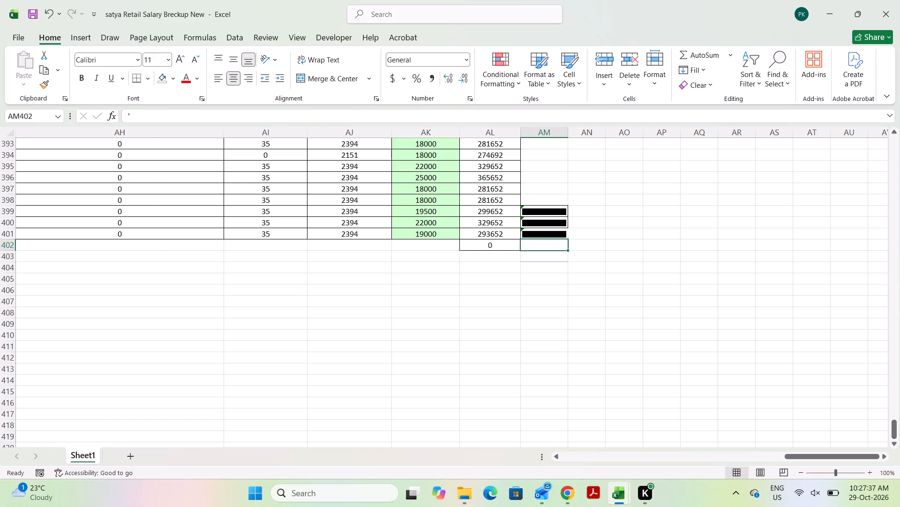
pyautogui.hotkey('alt', 'Tab')
pyautogui.hotkey('ctrl', 'c')
pyautogui.hotkey('alt', 'Tab')
pyautogui.hotkey('ctrl', 'v')
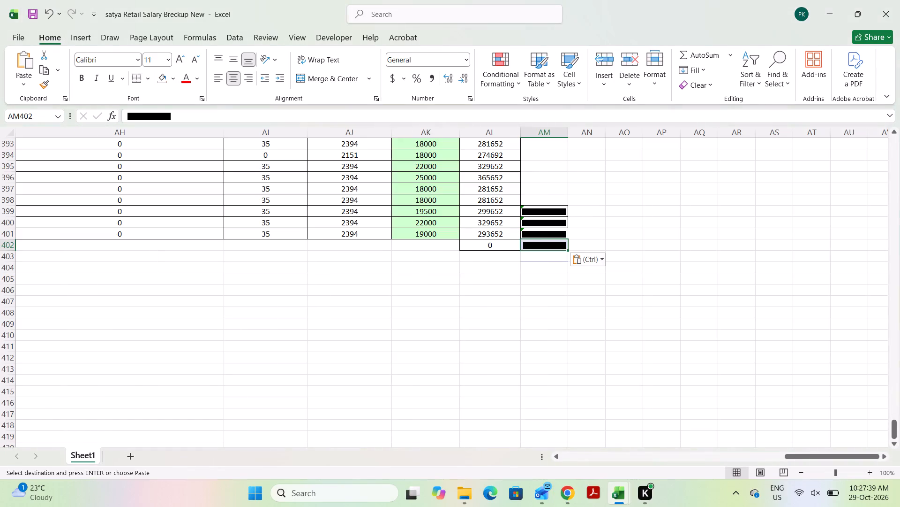
pyautogui.write('hhn')
pyautogui.click(485, 253)
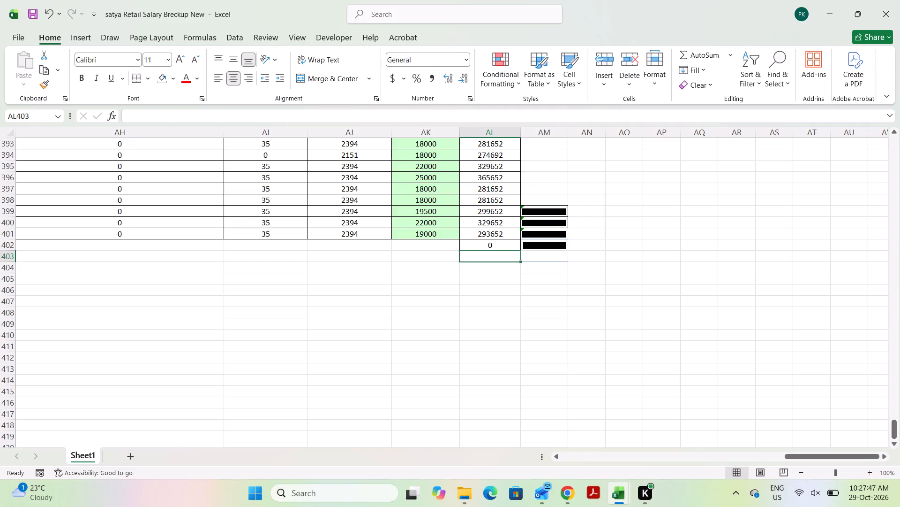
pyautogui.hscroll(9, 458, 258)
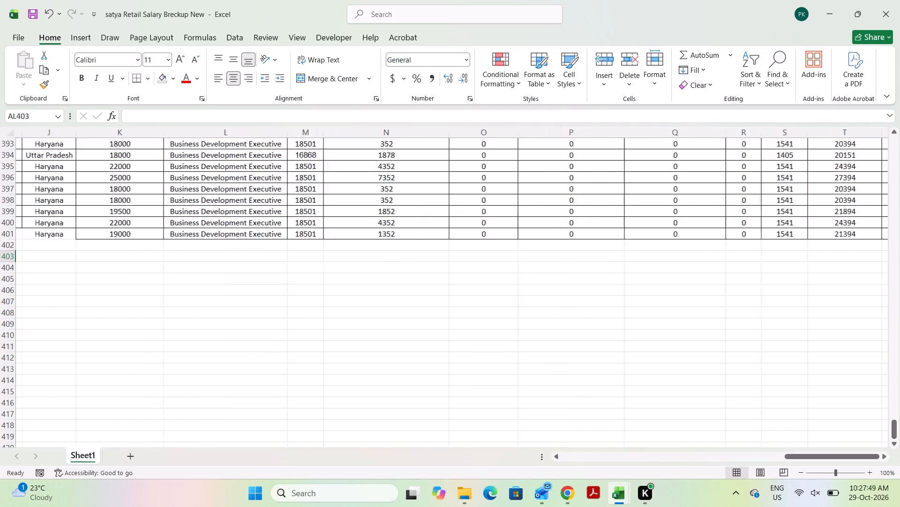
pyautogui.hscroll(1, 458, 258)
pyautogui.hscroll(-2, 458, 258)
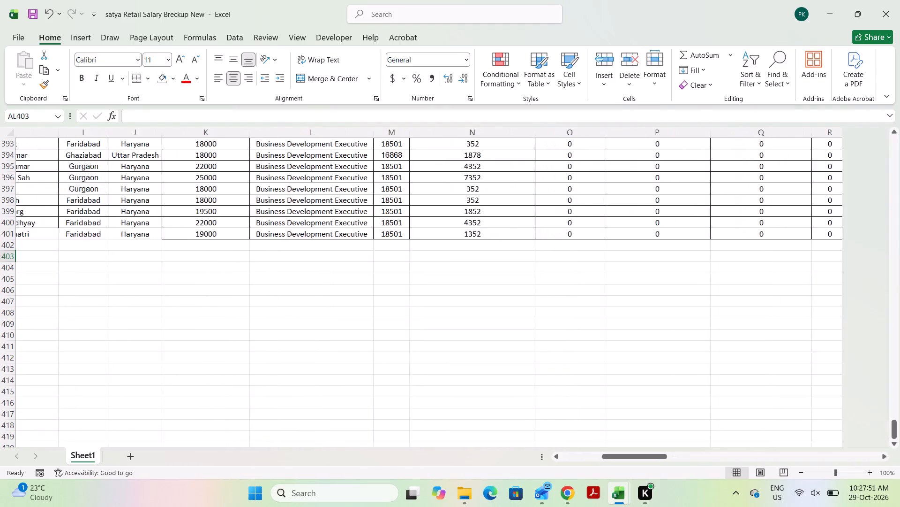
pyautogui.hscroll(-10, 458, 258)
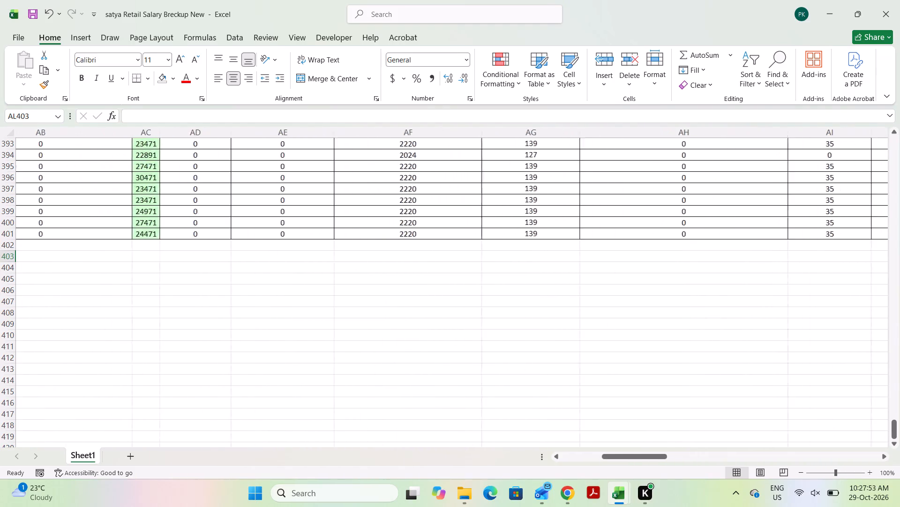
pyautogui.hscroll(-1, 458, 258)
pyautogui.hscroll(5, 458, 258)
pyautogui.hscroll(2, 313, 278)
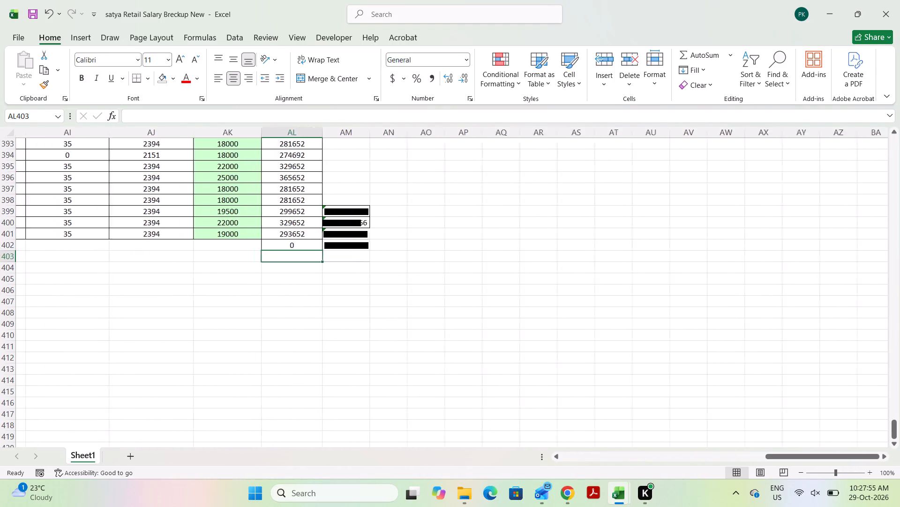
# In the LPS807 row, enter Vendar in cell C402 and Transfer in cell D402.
pyautogui.hscroll(12, 313, 278)
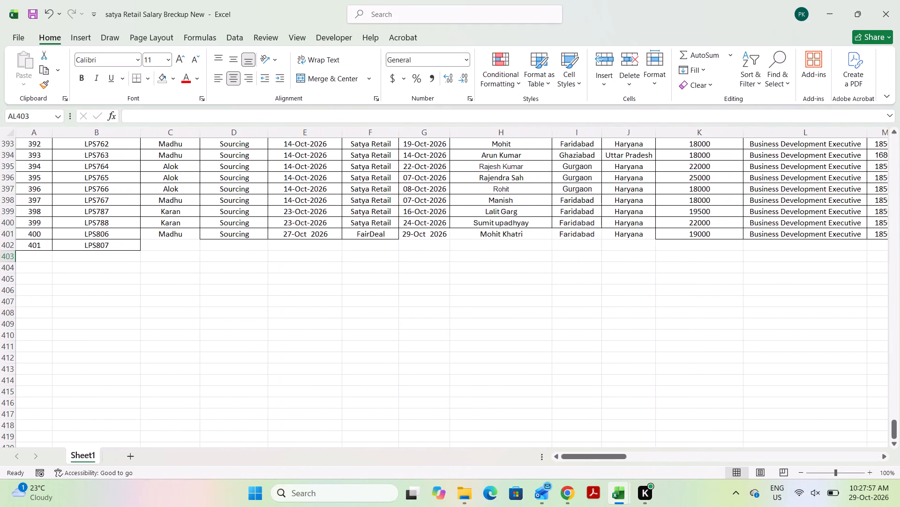
pyautogui.click(180, 245)
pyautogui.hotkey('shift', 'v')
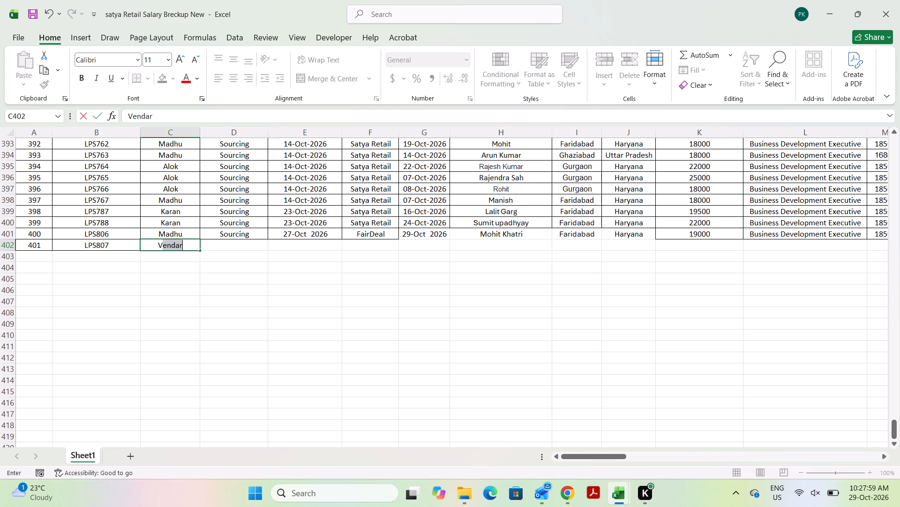
pyautogui.click(218, 244)
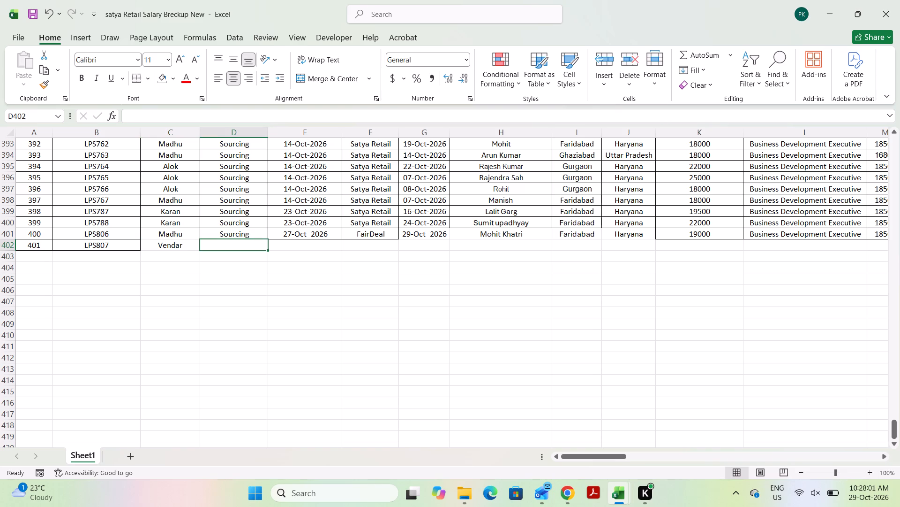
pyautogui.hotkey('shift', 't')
pyautogui.press('Return')
# Enter the current date, 29-Oct-2026, in cell E402 and replace the date in E401 above it with the same date.
pyautogui.click(295, 241)
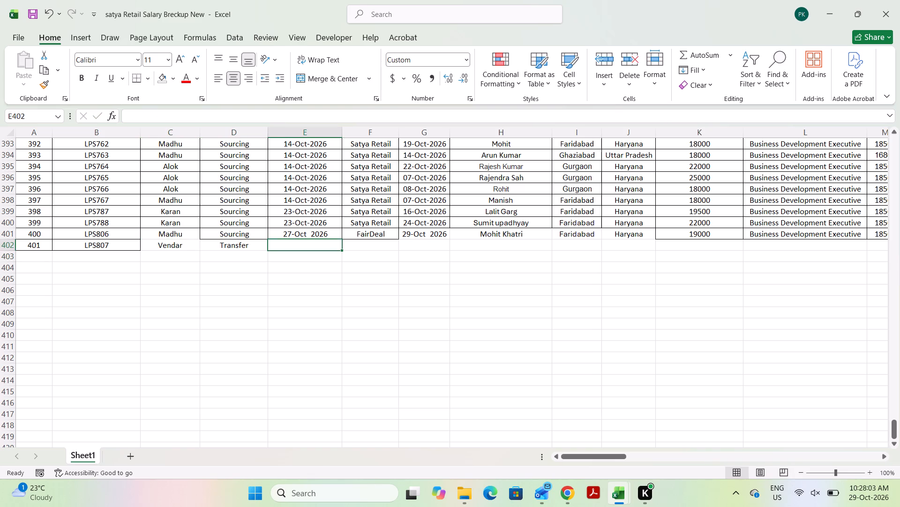
pyautogui.hotkey('ctrl', ';')
pyautogui.press('Return')
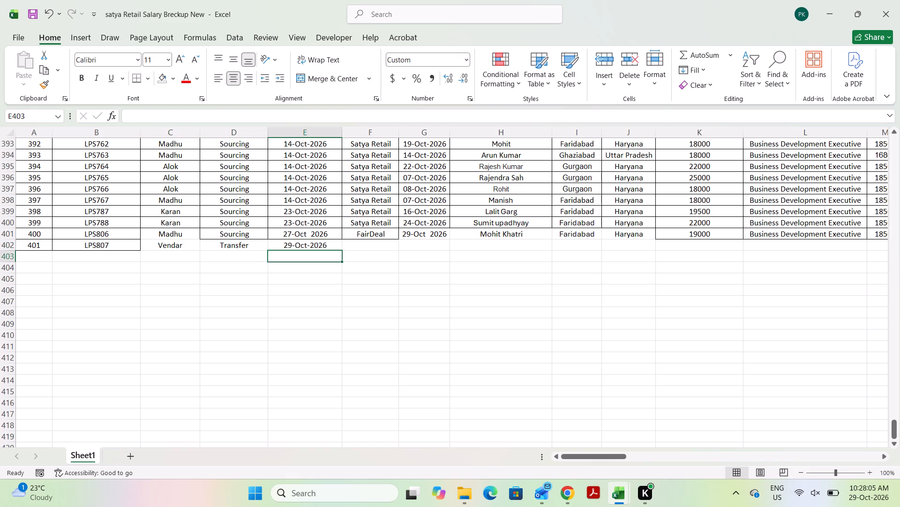
pyautogui.click(302, 235)
pyautogui.hotkey('ctrl', ';')
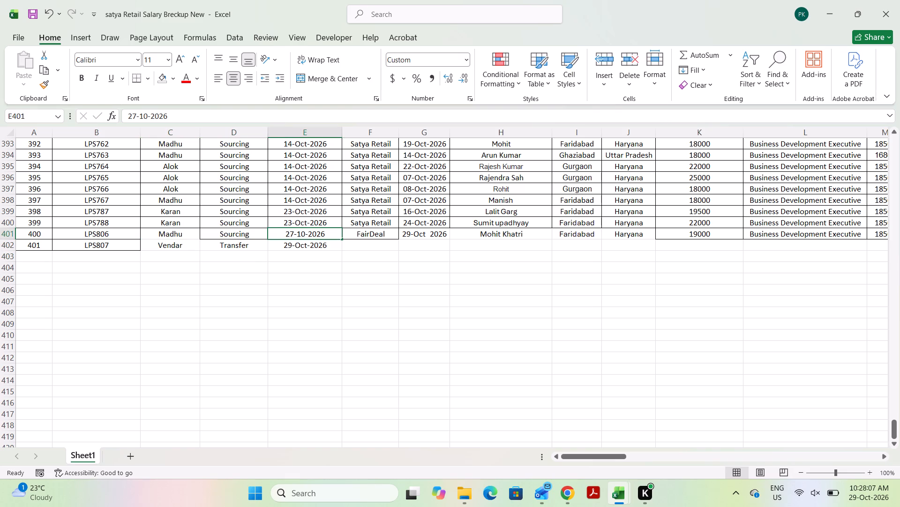
pyautogui.press('Return')
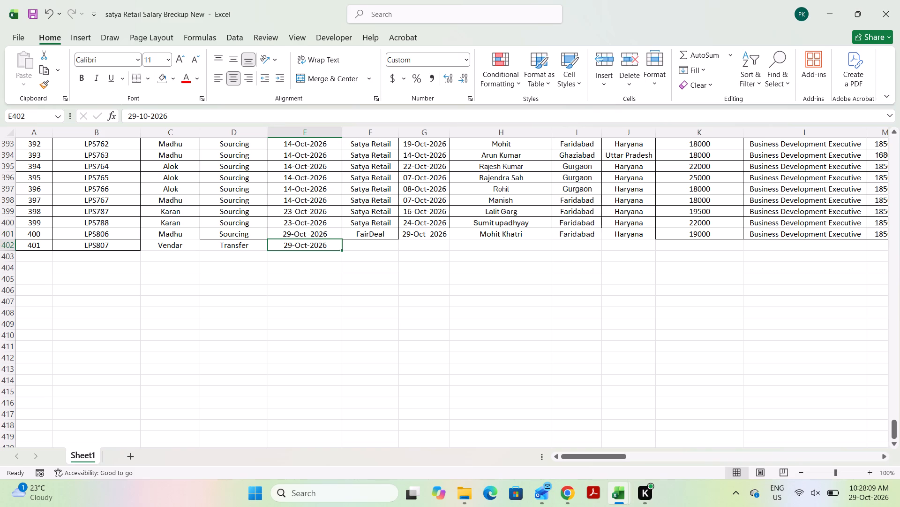
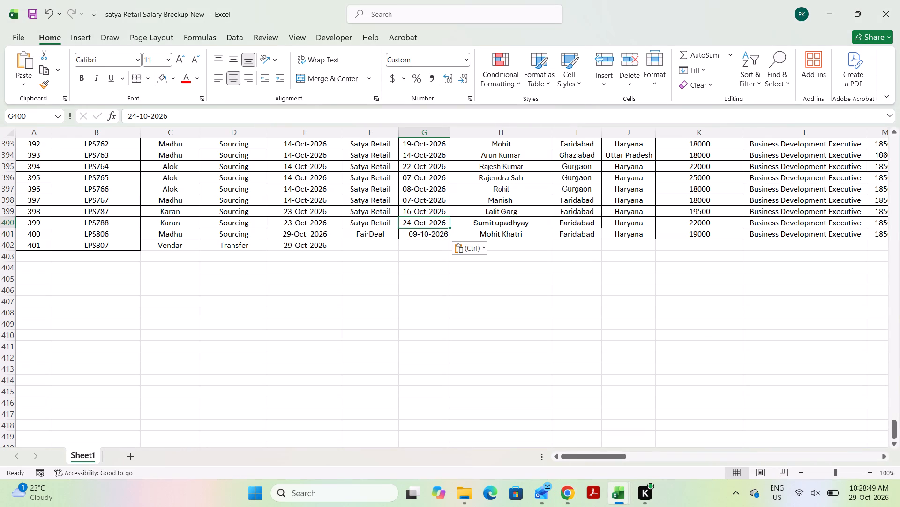
# Copy the date formatting of cell G400 onto the date in cell G401.
pyautogui.click(48, 84)
pyautogui.click(422, 233)
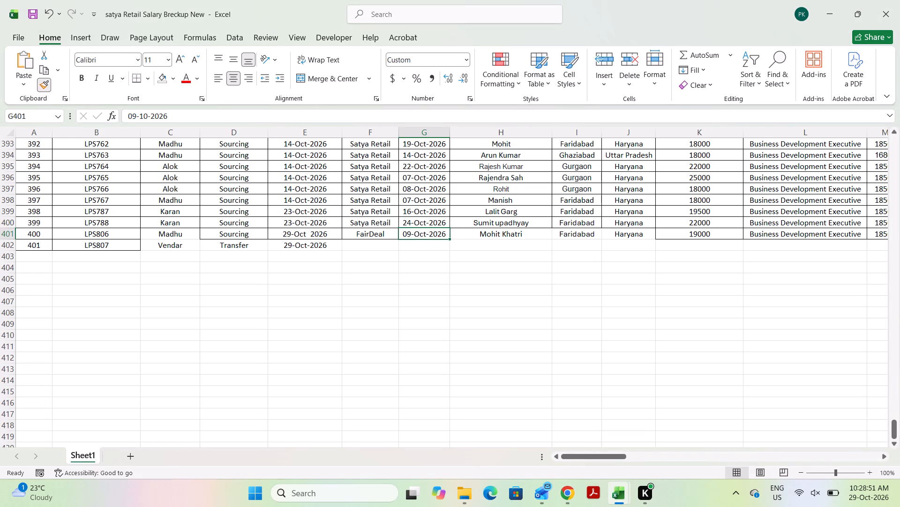
pyautogui.click(429, 243)
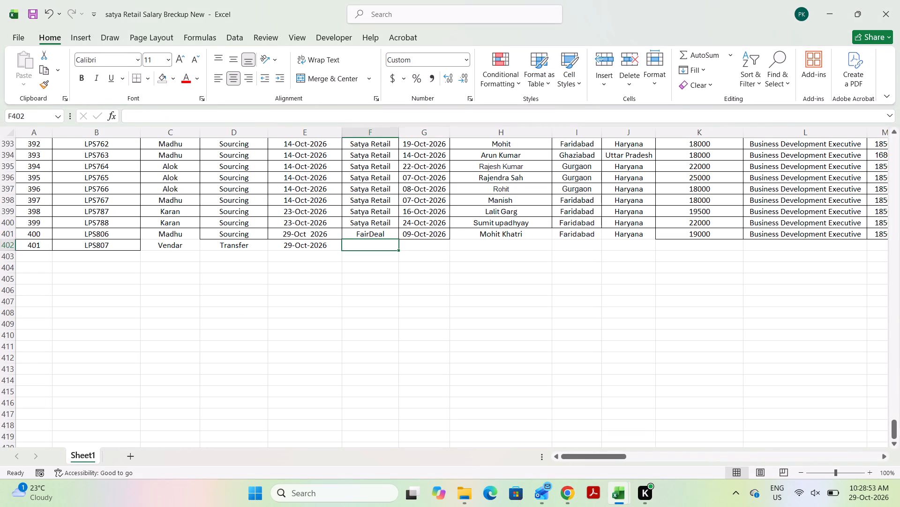
# Replace FairDeal in cell F401 with Satya Retail and save the workbook.
pyautogui.click(350, 246)
pyautogui.click(362, 234)
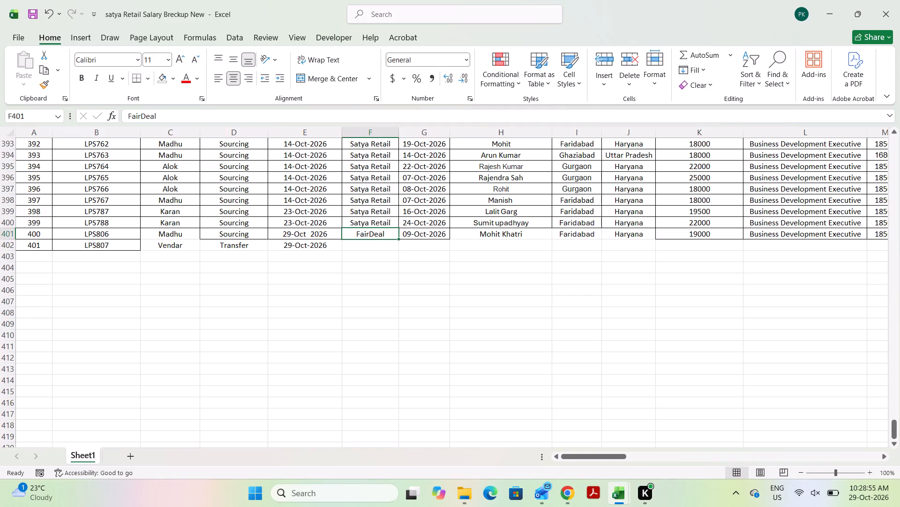
pyautogui.hotkey('shift', 's')
pyautogui.click(365, 247)
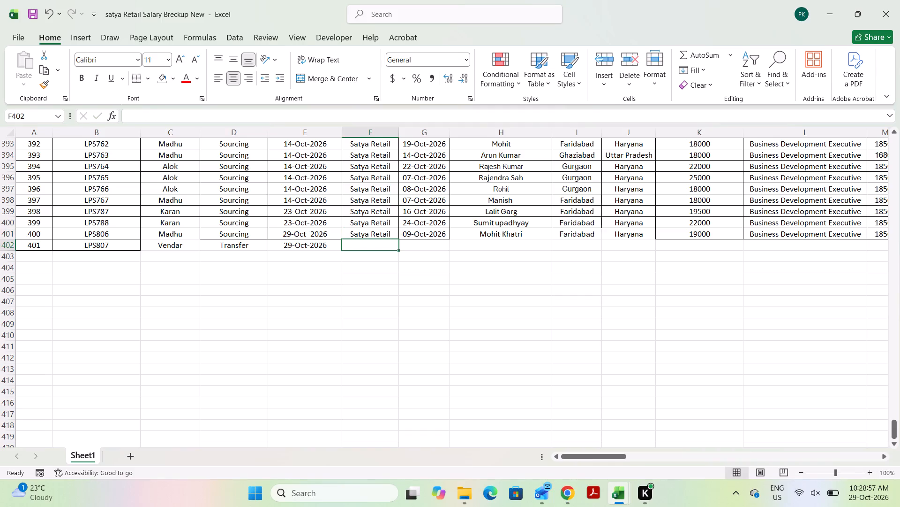
pyautogui.hotkey('ctrl', 's')
pyautogui.hotkey('ctrl', 's')
pyautogui.hotkey('ctrl', 's')
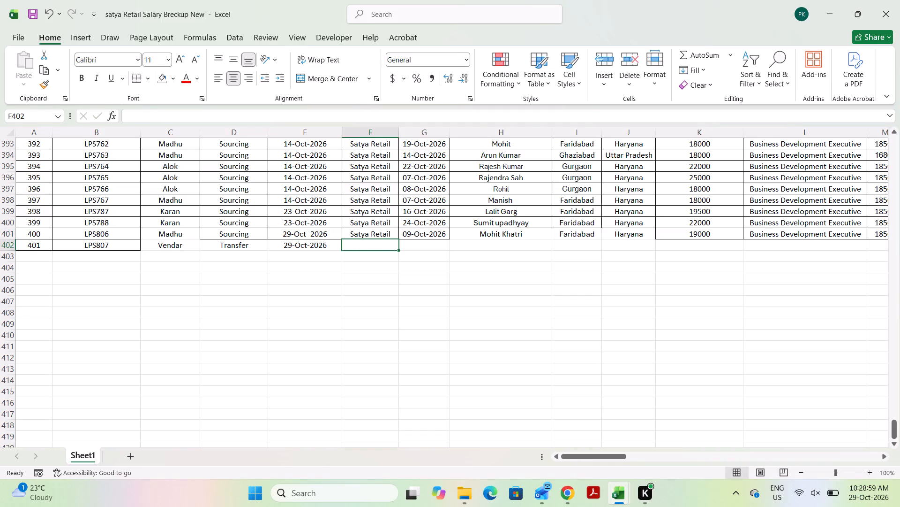
# Fill Satya Retail from cell F401 down into cell F402.
pyautogui.hotkey('ctrl', 'd')
# Look up the joining date for cell G402 in the employee's record on the Salary Master sheet of the Yoma_Salary_Sheet_Oct 26 workbook.
pyautogui.click(420, 246)
pyautogui.hotkey('alt', 'Tab')
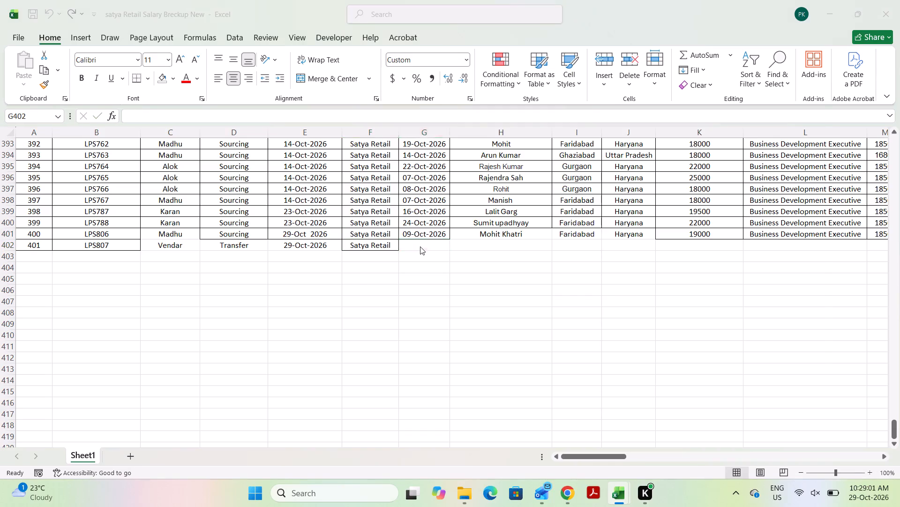
pyautogui.hotkey('alt', 'Tab')
pyautogui.hscroll(1, 374, 230)
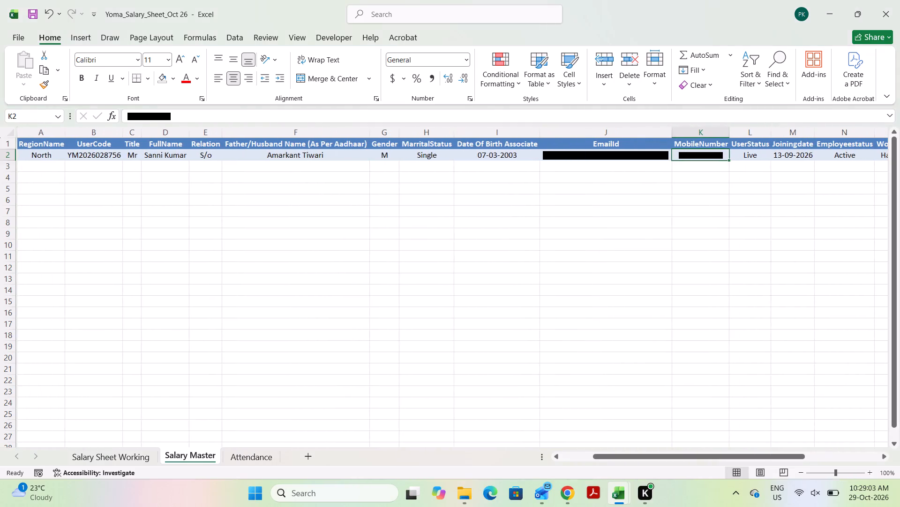
pyautogui.hscroll(-3, 607, 208)
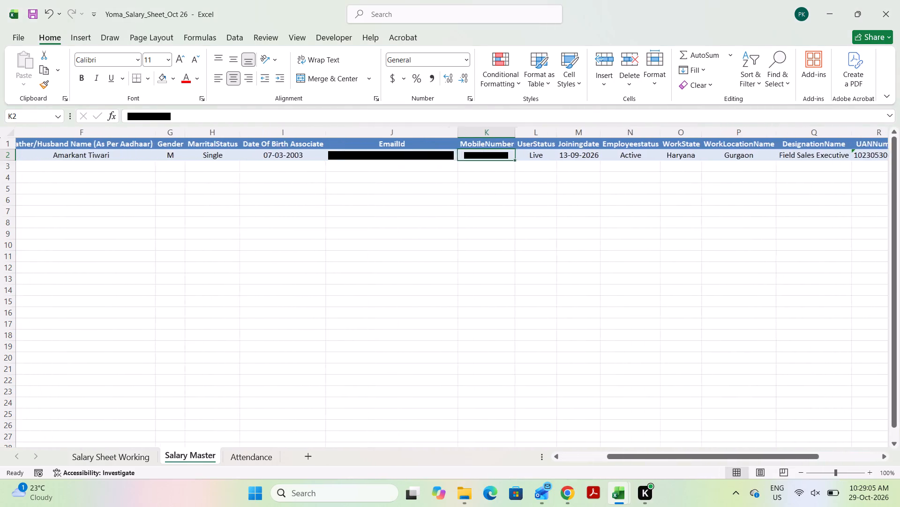
pyautogui.hscroll(-1, 592, 215)
pyautogui.hotkey('alt', 'Tab')
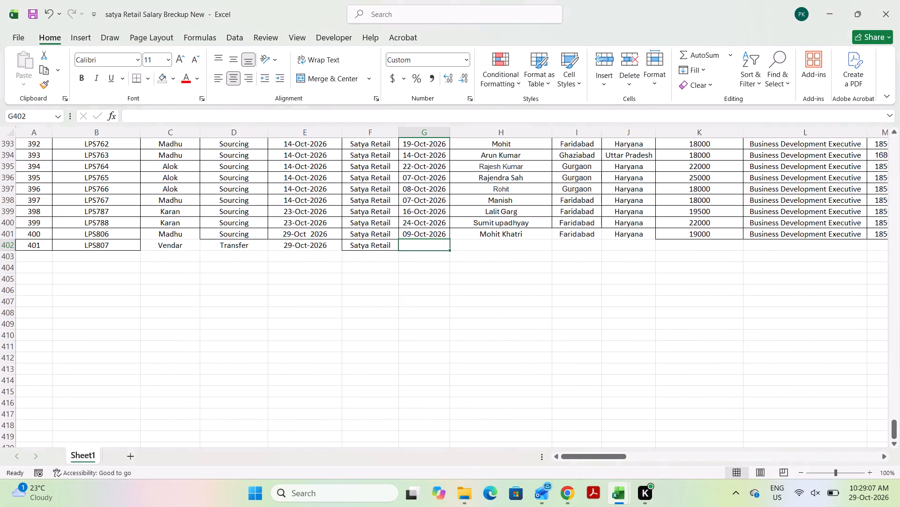
pyautogui.hotkey('alt', 'Tab')
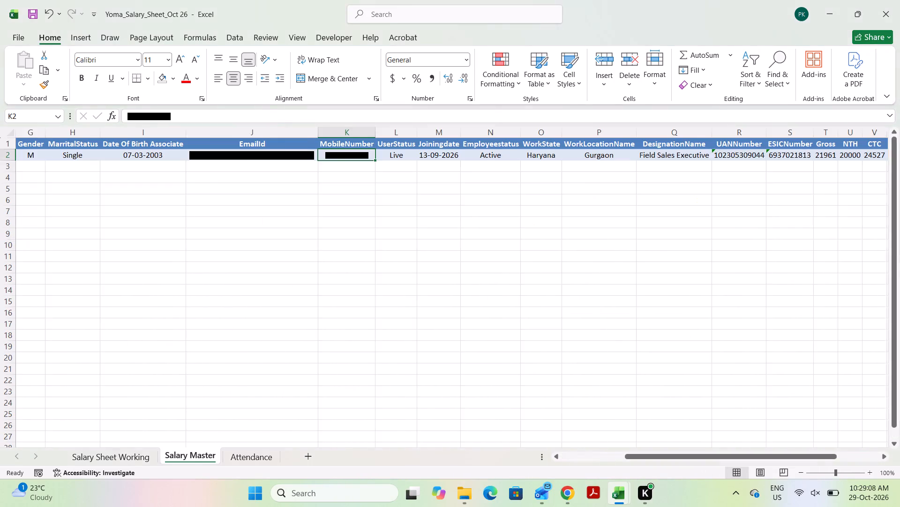
pyautogui.hscroll(4, 455, 248)
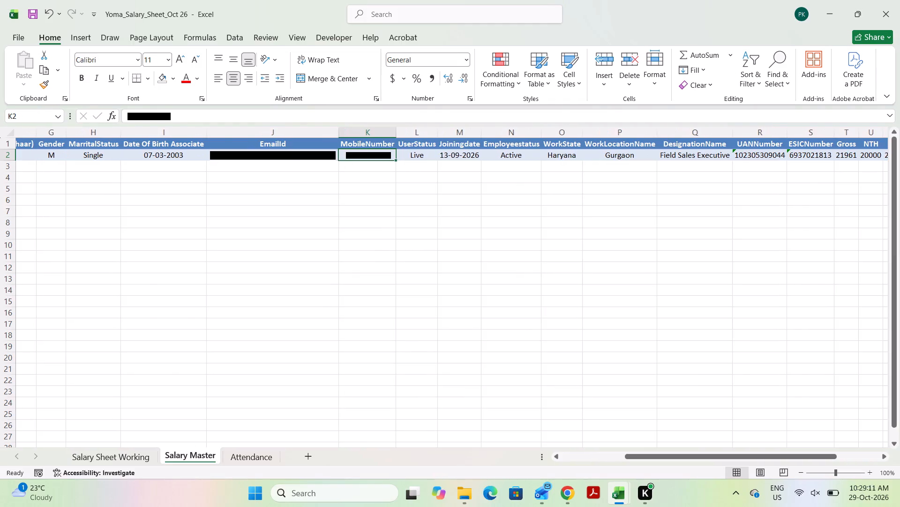
pyautogui.hscroll(1, 455, 248)
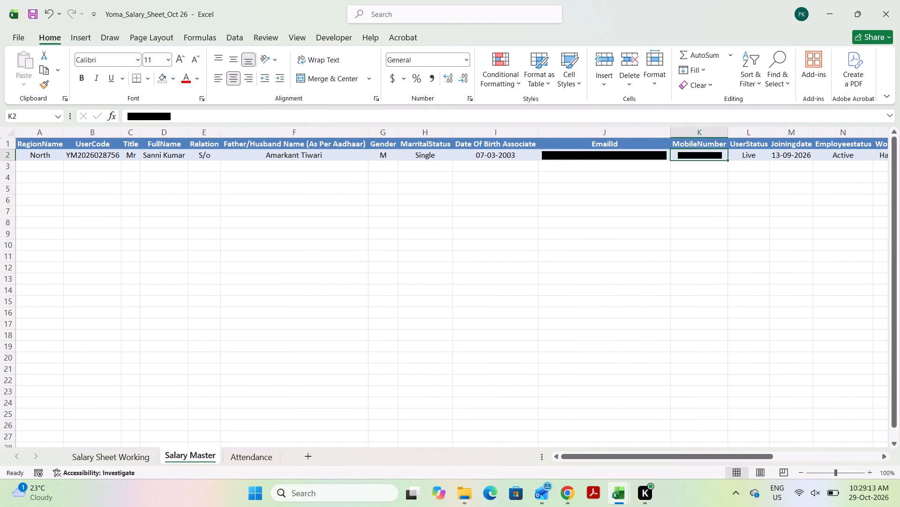
pyautogui.click(488, 159)
pyautogui.hscroll(-1, 624, 198)
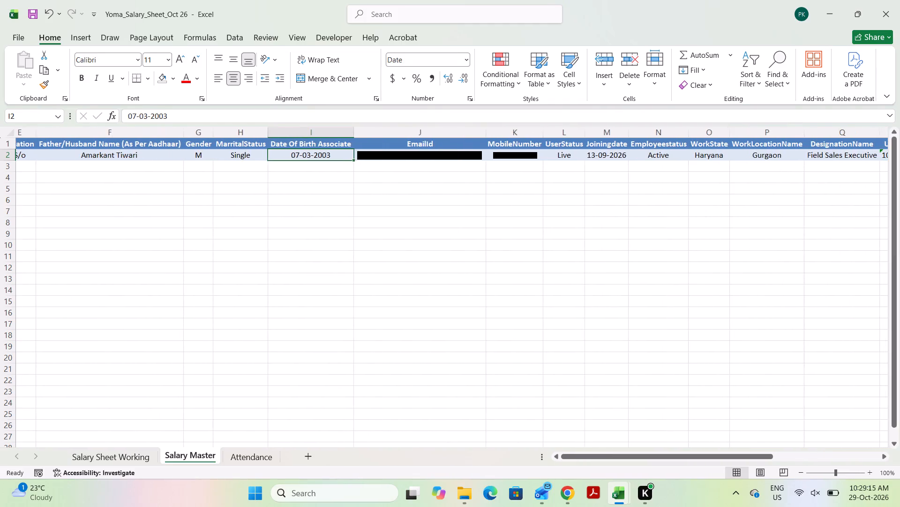
pyautogui.hscroll(-1, 624, 198)
pyautogui.click(622, 161)
pyautogui.click(630, 155)
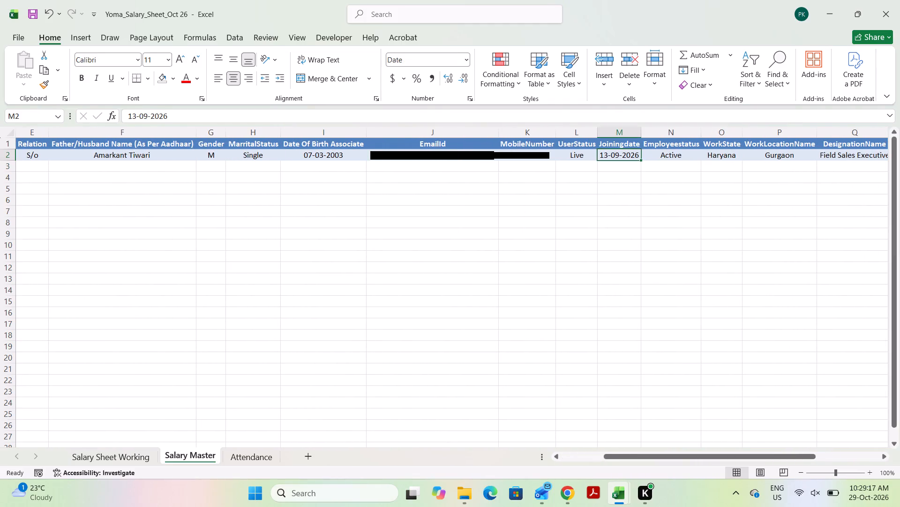
pyautogui.hscroll(-6, 690, 141)
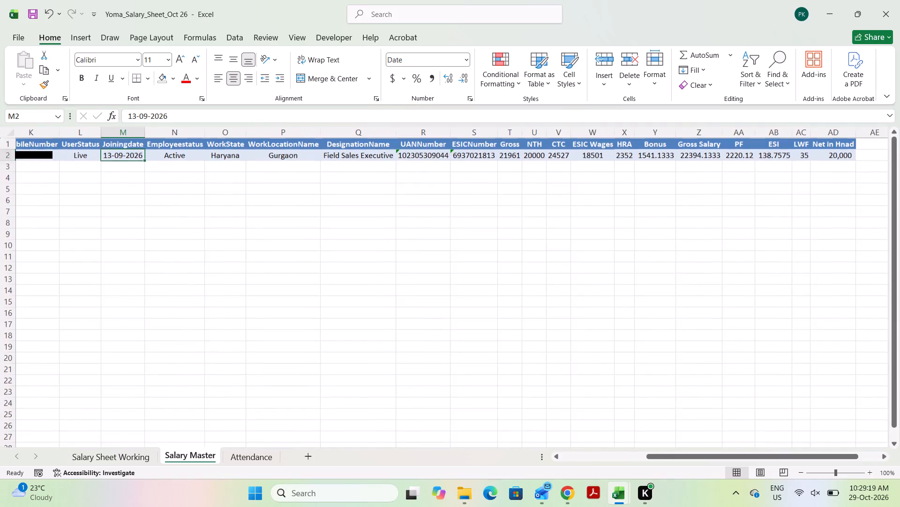
pyautogui.hscroll(4, 653, 155)
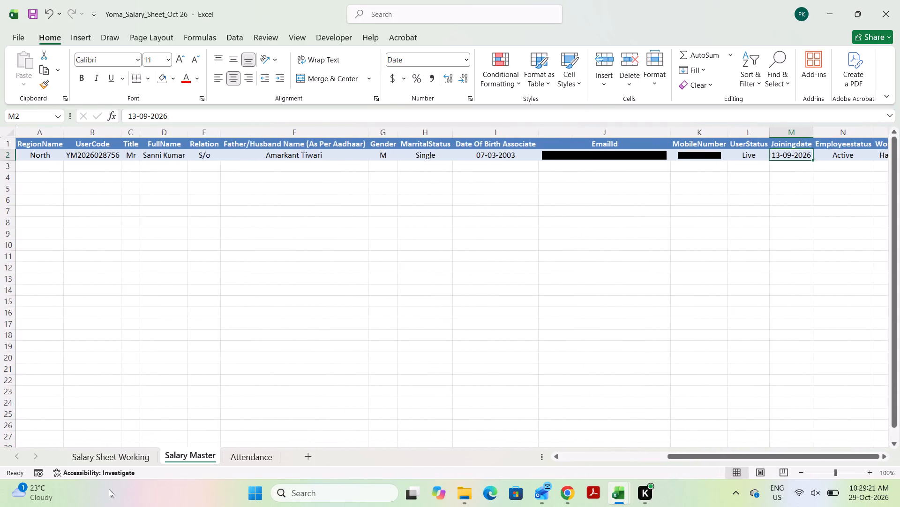
# Check the employee's joining and leaving dates on the Salary Sheet Working sheet.
pyautogui.click(103, 461)
pyautogui.hscroll(1, 226, 364)
pyautogui.hscroll(2, 311, 322)
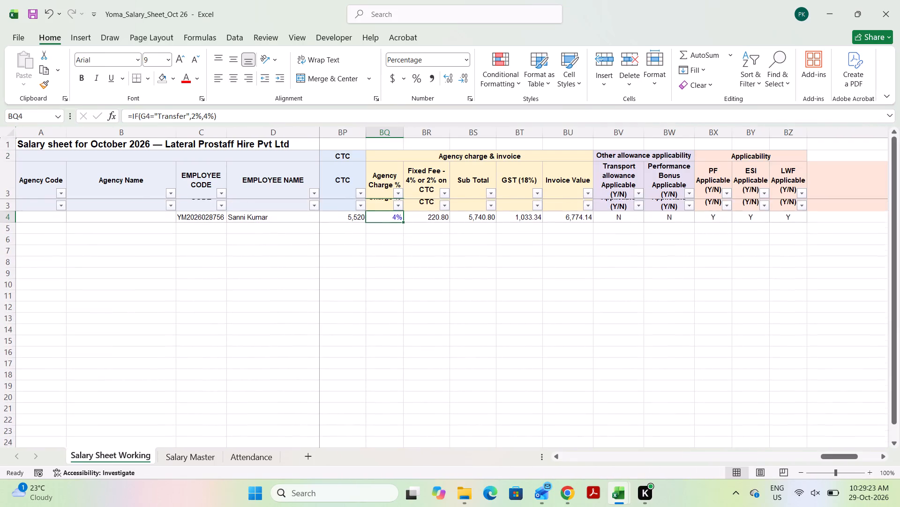
pyautogui.hscroll(7, 390, 300)
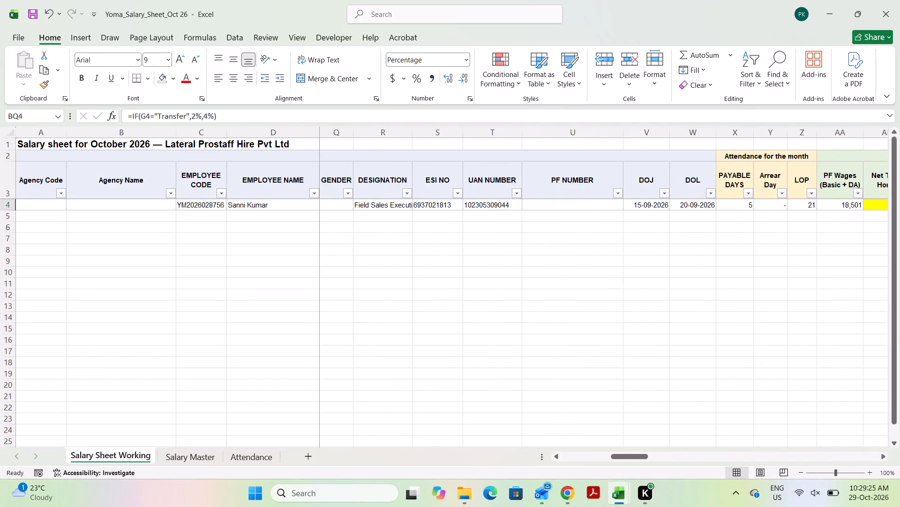
pyautogui.hscroll(1, 390, 300)
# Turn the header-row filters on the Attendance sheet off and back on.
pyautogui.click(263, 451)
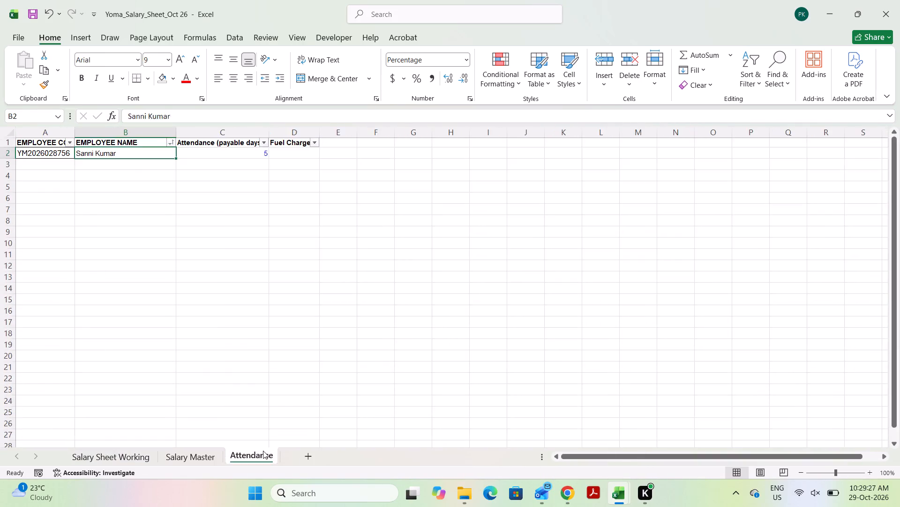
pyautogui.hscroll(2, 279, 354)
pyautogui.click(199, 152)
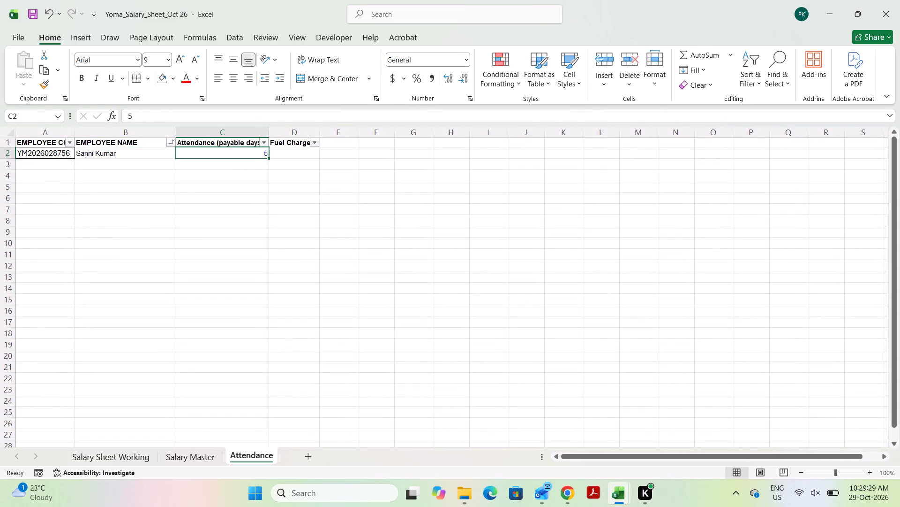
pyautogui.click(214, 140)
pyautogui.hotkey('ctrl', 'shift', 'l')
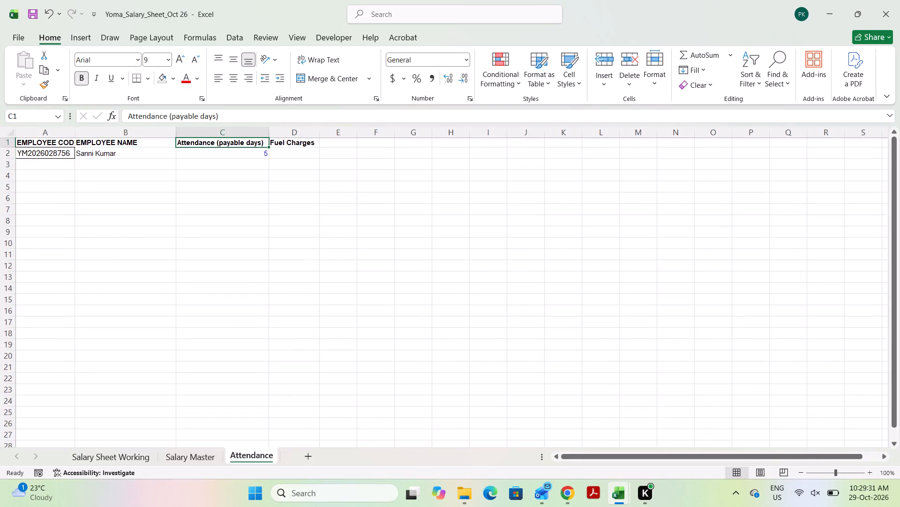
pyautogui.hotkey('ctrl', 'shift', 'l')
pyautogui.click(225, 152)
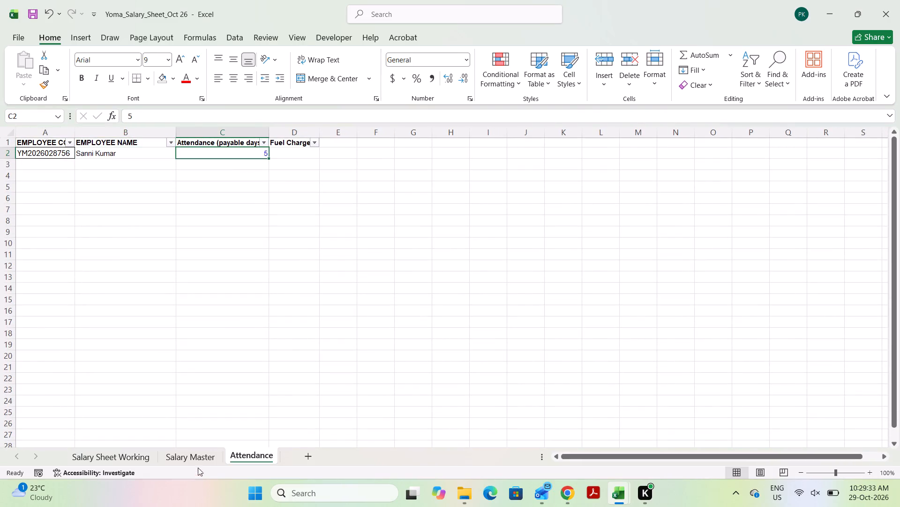
# Compare the employee's Salary Master record with the payable days on the Attendance sheet.
pyautogui.click(197, 461)
pyautogui.hscroll(-3, 367, 173)
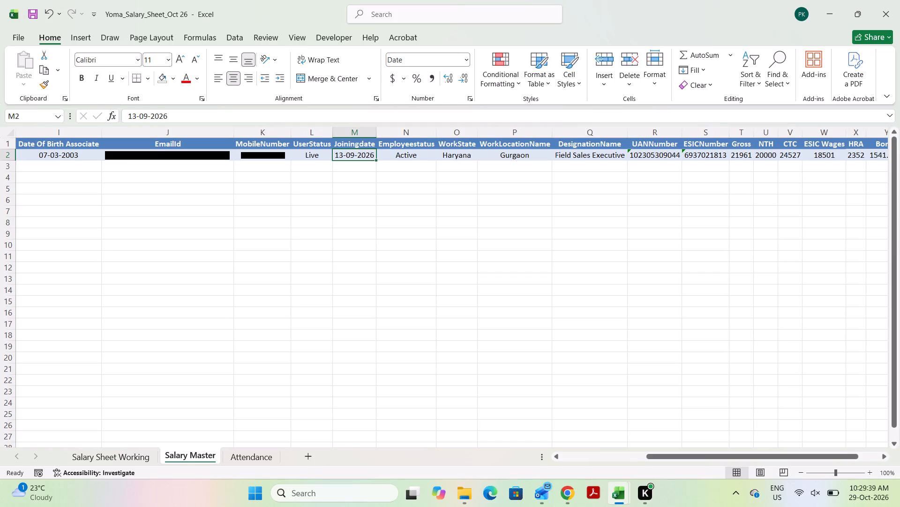
pyautogui.click(239, 458)
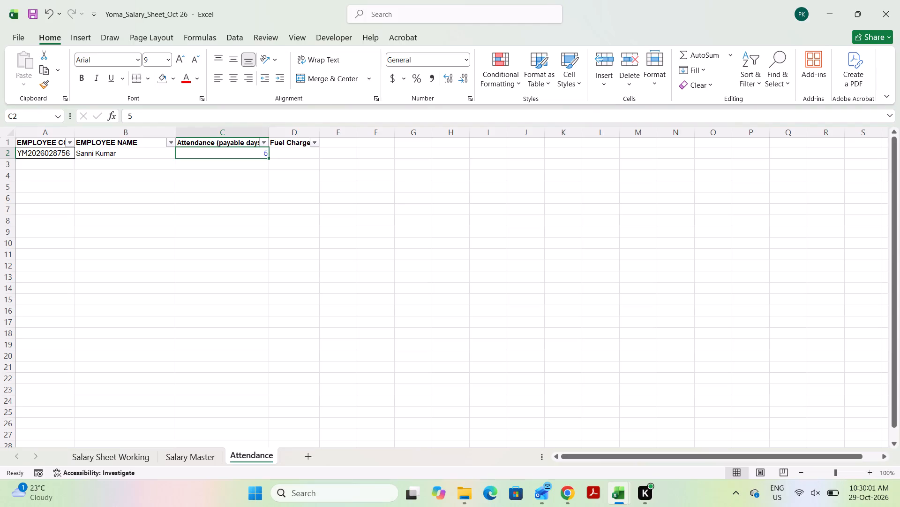
pyautogui.click(271, 279)
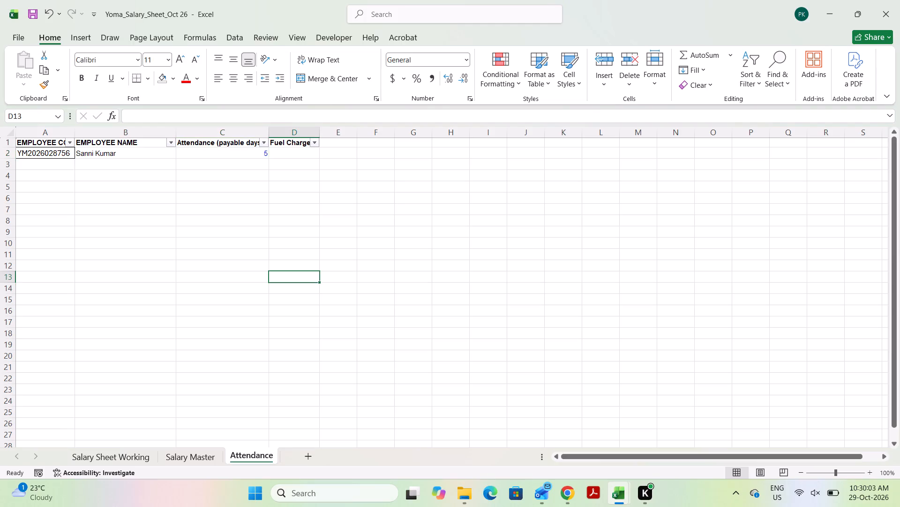
pyautogui.click(218, 158)
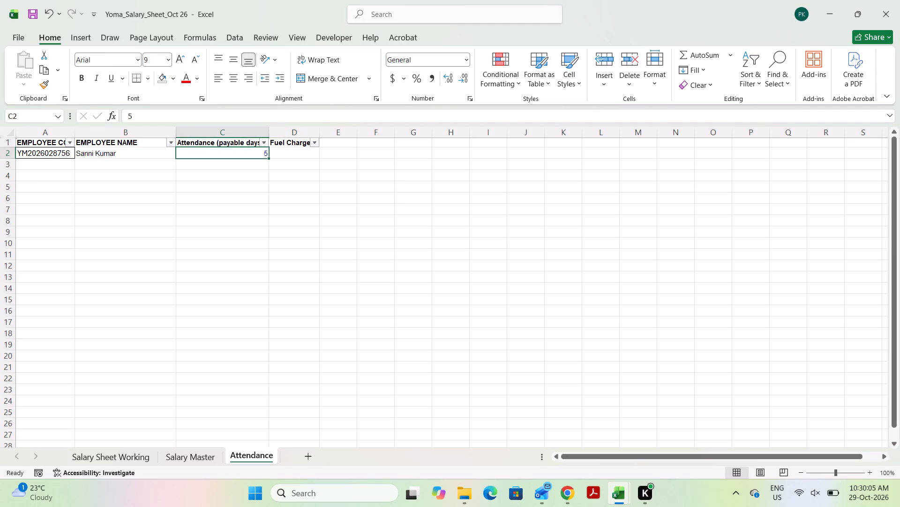
pyautogui.click(192, 449)
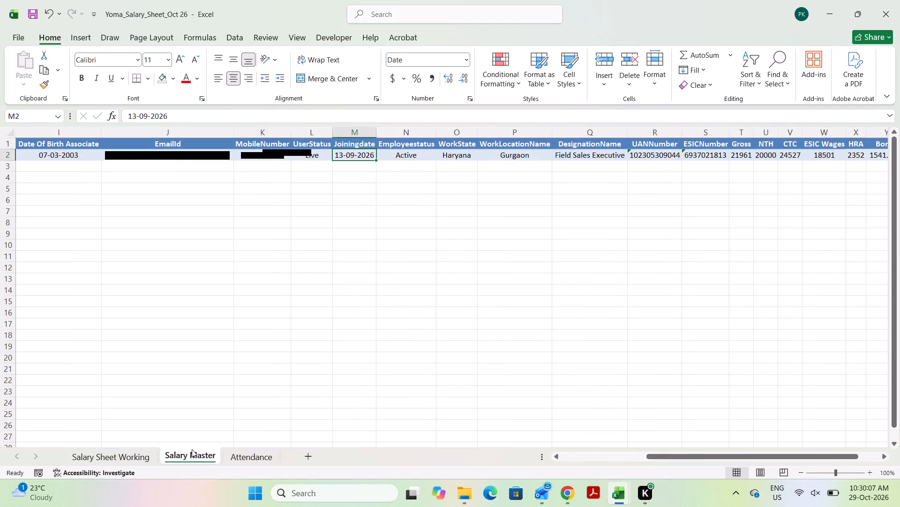
# Select employee-name cell H402 in the satya Retail Salary Breckup New workbook, and return to Yoma_Salary_Sheet_Oct 26 to get the name.
pyautogui.hscroll(-1, 333, 355)
pyautogui.hotkey('alt', 'Tab')
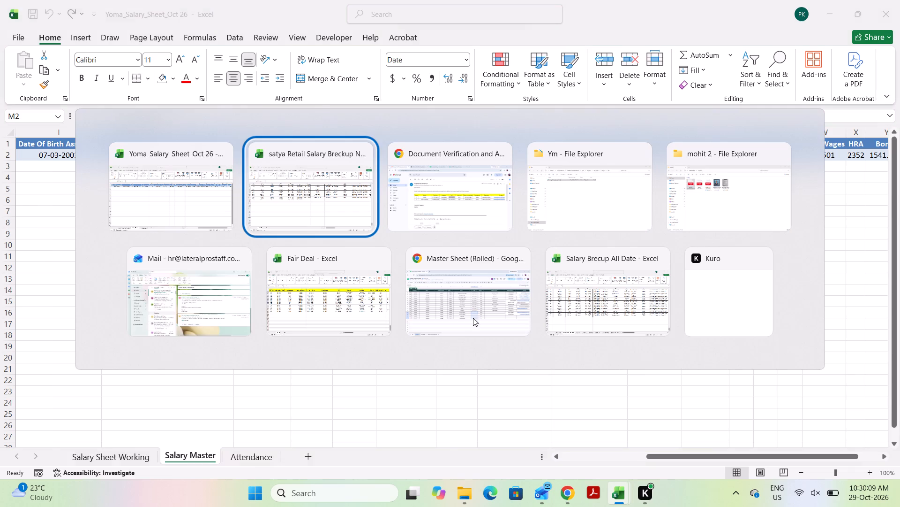
pyautogui.hscroll(-1, 446, 341)
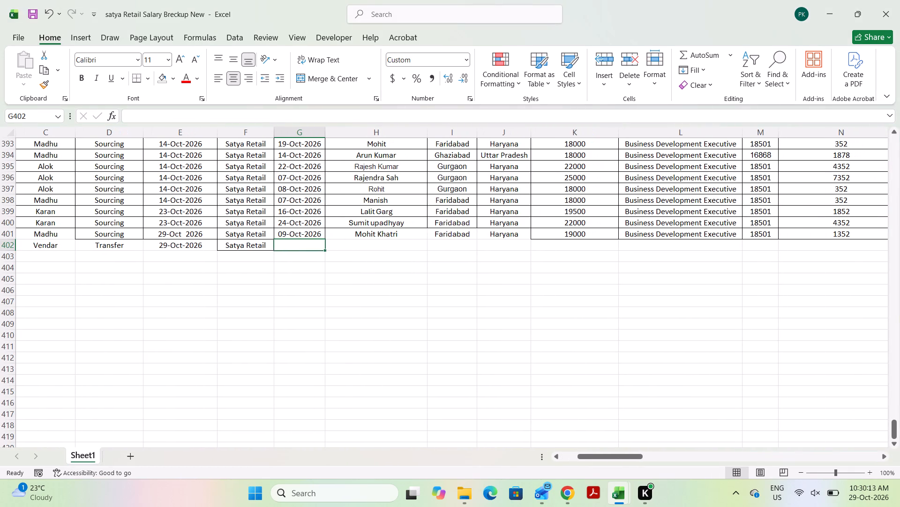
pyautogui.click(357, 247)
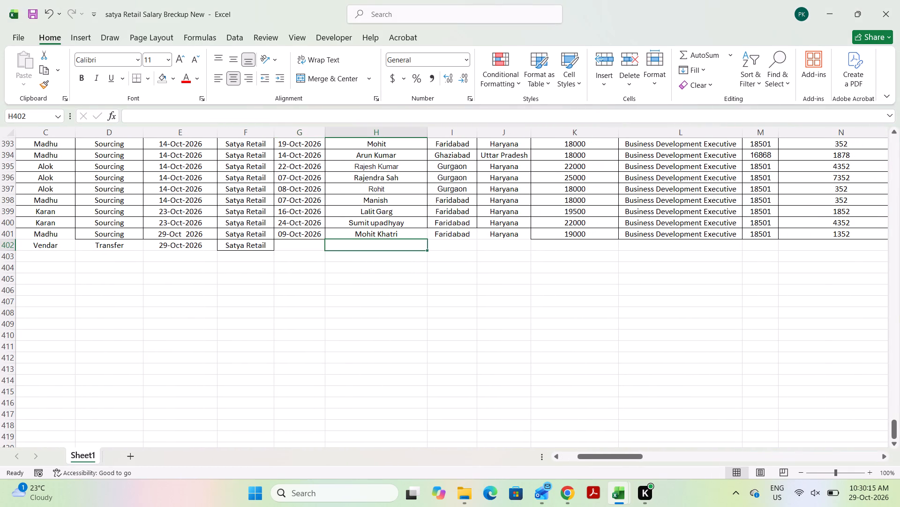
pyautogui.hotkey('alt', 'Tab')
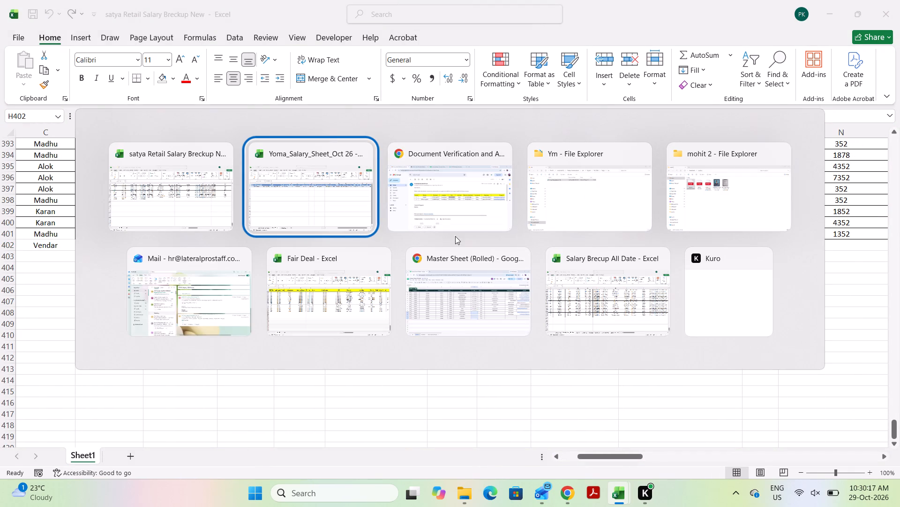
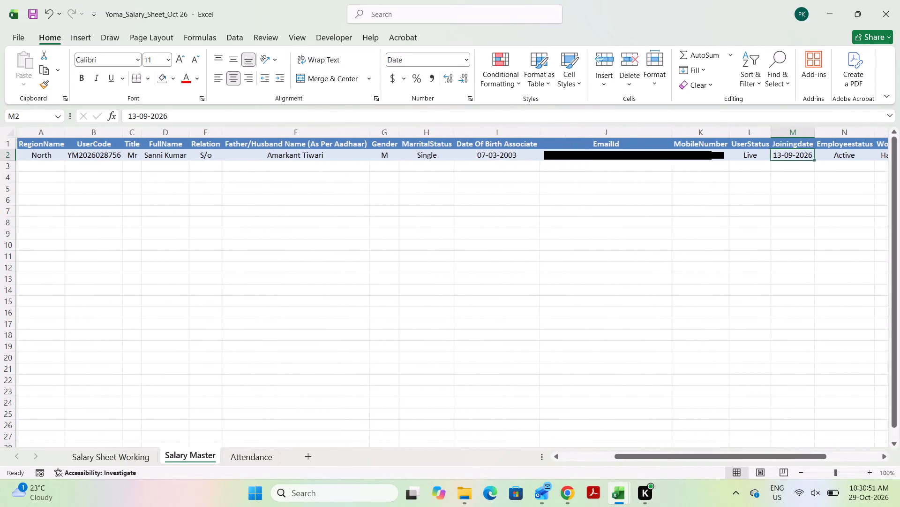
# Look up the employee's work state and work location in the Salary Master record, returning to the satya Retail Salary Breckup New workbook.
pyautogui.click(306, 155)
pyautogui.click(284, 155)
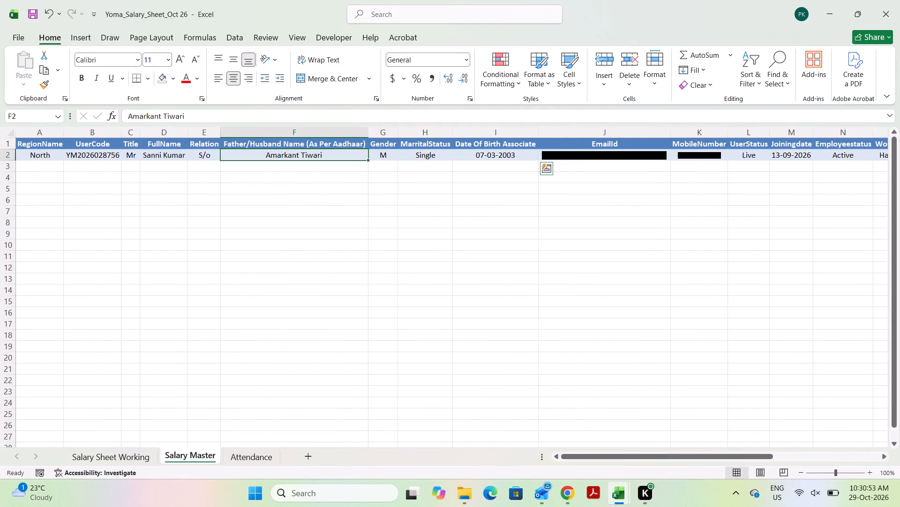
pyautogui.click(164, 155)
pyautogui.hscroll(-1, 387, 161)
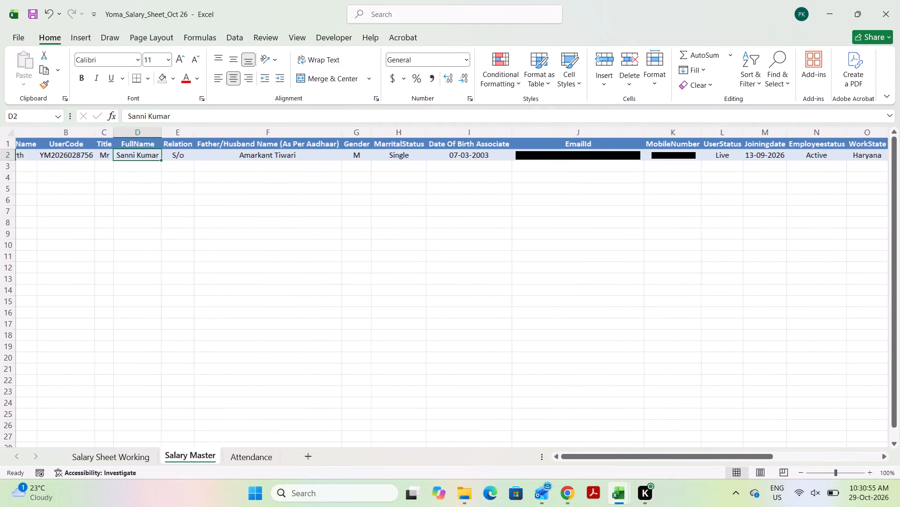
pyautogui.hscroll(-2, 516, 165)
pyautogui.click(689, 153)
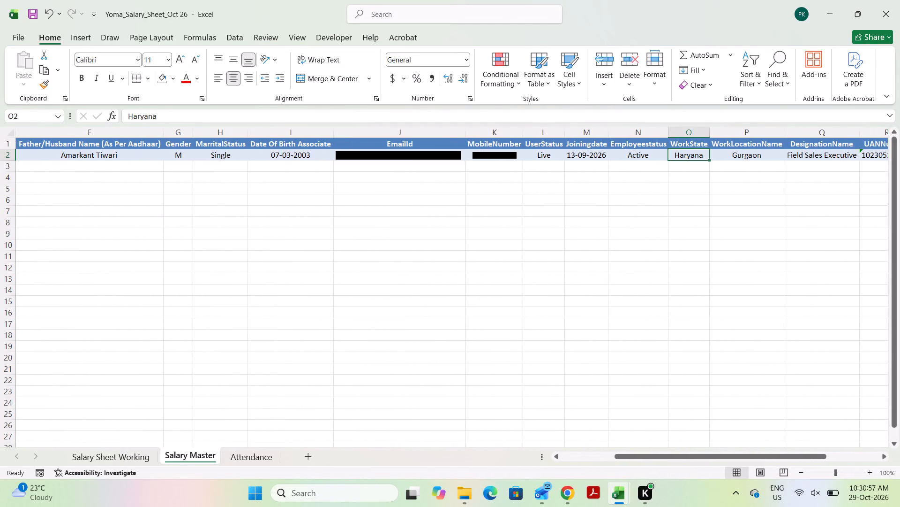
pyautogui.click(738, 161)
pyautogui.click(740, 154)
pyautogui.hotkey('alt', 'Tab')
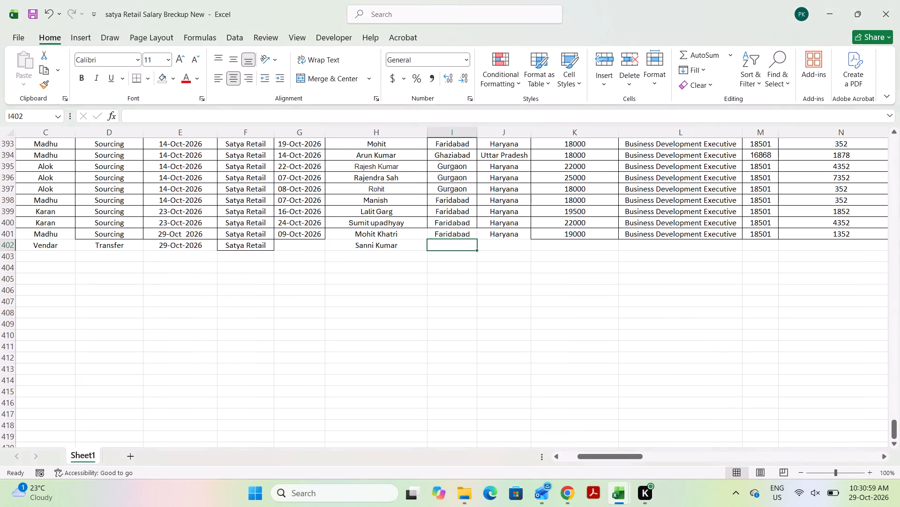
# Fill cell I402 with the work location Gurgaon by copying it from an earlier row in the same column.
pyautogui.hotkey('shift', 'g')
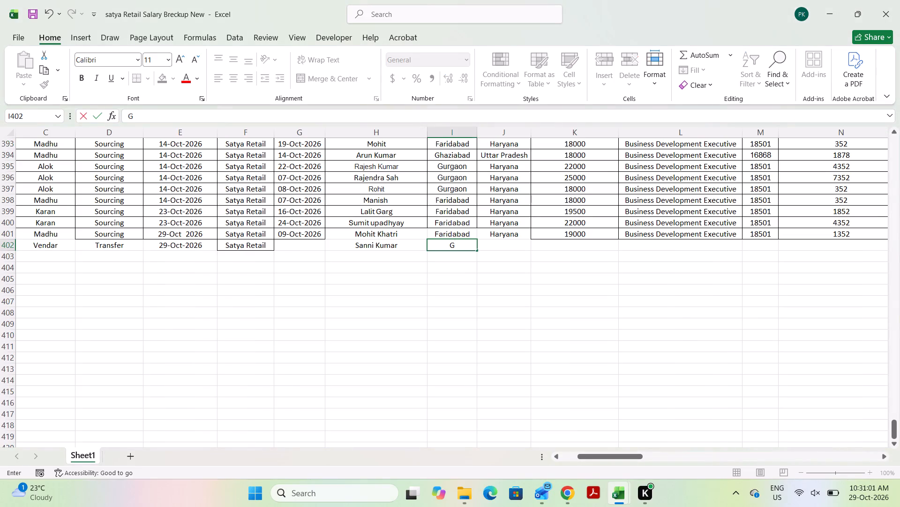
pyautogui.click(464, 189)
pyautogui.hotkey('ctrl', 'c')
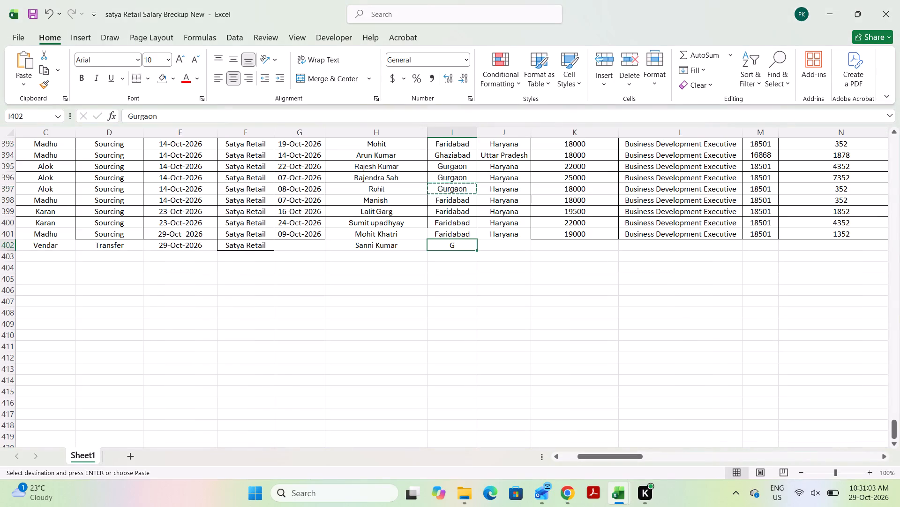
pyautogui.click(457, 244)
pyautogui.hotkey('ctrl', 'v')
# Fill cell J402 with the state Haryana by copying it from the row above.
pyautogui.click(490, 244)
pyautogui.write('H\\')
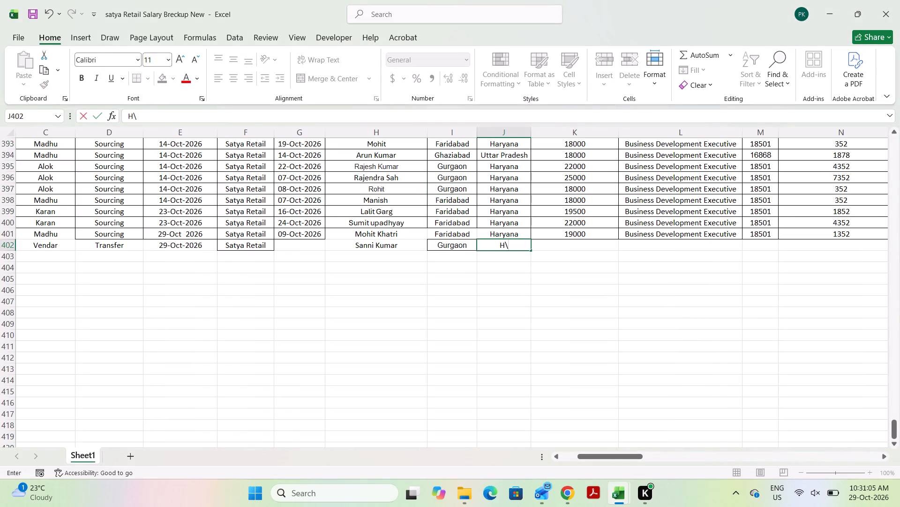
pyautogui.press('BackSpace')
pyautogui.press('BackSpace')
pyautogui.click(493, 235)
pyautogui.hotkey('ctrl', 'c')
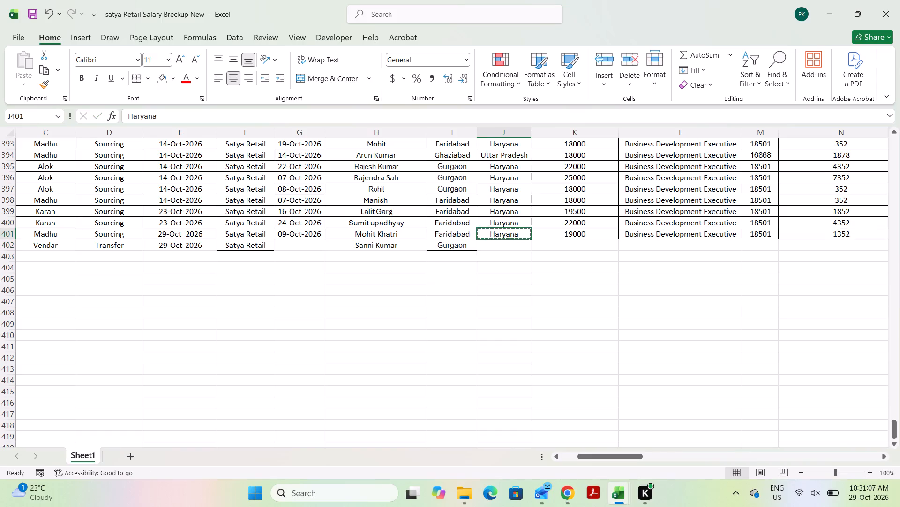
pyautogui.click(490, 246)
pyautogui.hotkey('ctrl', 'v')
# Copy the designation Field Sales Executive from the employee's Salary Master record in Yoma_Salary_Sheet_Oct 26 into cell L402 as plain text.
pyautogui.click(559, 243)
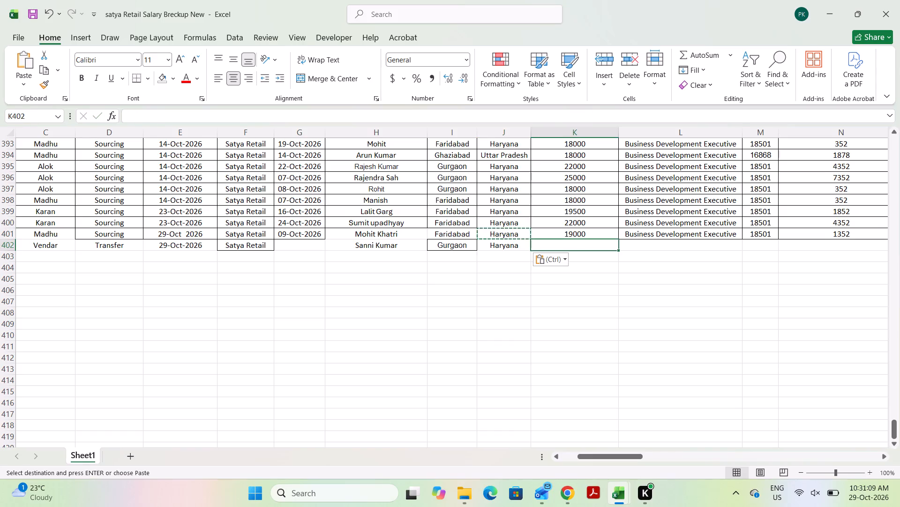
pyautogui.click(642, 236)
pyautogui.hotkey('alt', 'Tab')
pyautogui.hscroll(3, 643, 238)
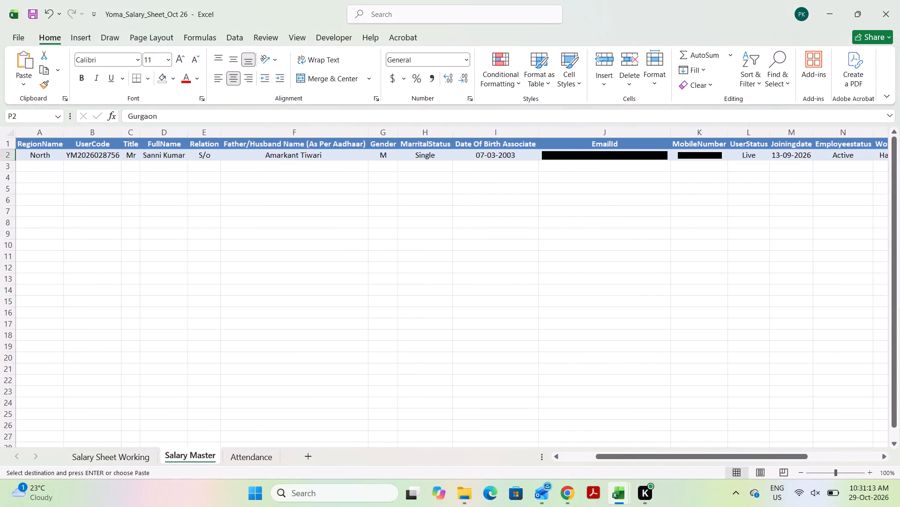
pyautogui.hscroll(-3, 643, 238)
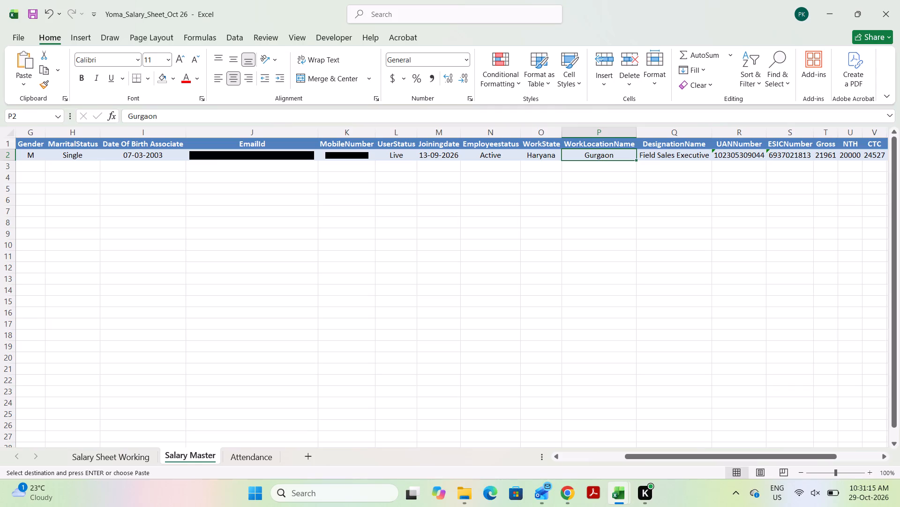
pyautogui.click(665, 155)
pyautogui.hotkey('ctrl', 'c')
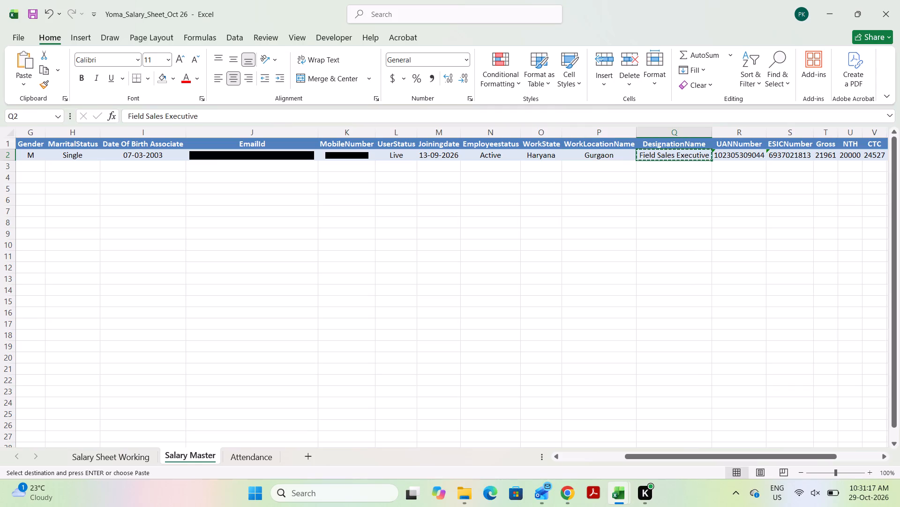
pyautogui.hotkey('ctrl', 'f')
pyautogui.hotkey('ctrl', 'v')
pyautogui.hotkey('ctrl', 'a')
pyautogui.hotkey('ctrl', 'c')
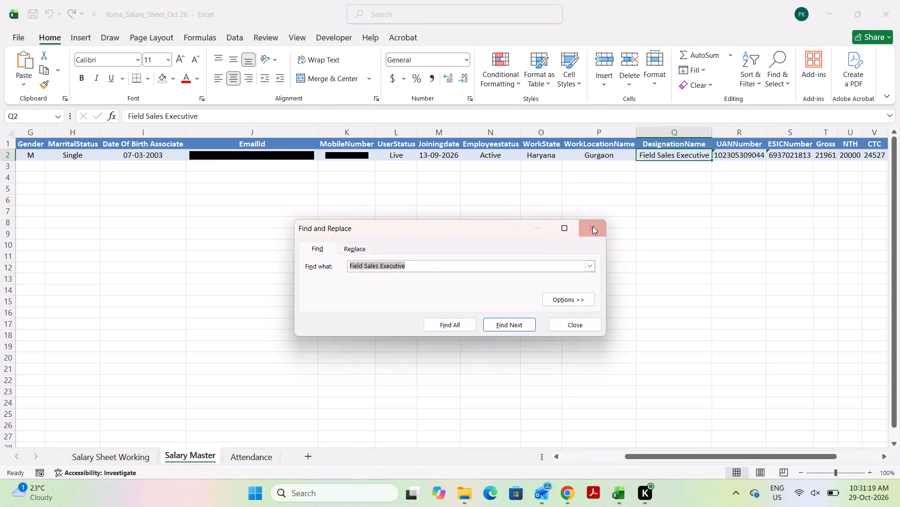
pyautogui.click(591, 227)
pyautogui.hotkey('alt', 'Tab')
pyautogui.click(654, 247)
pyautogui.hotkey('ctrl', 'v')
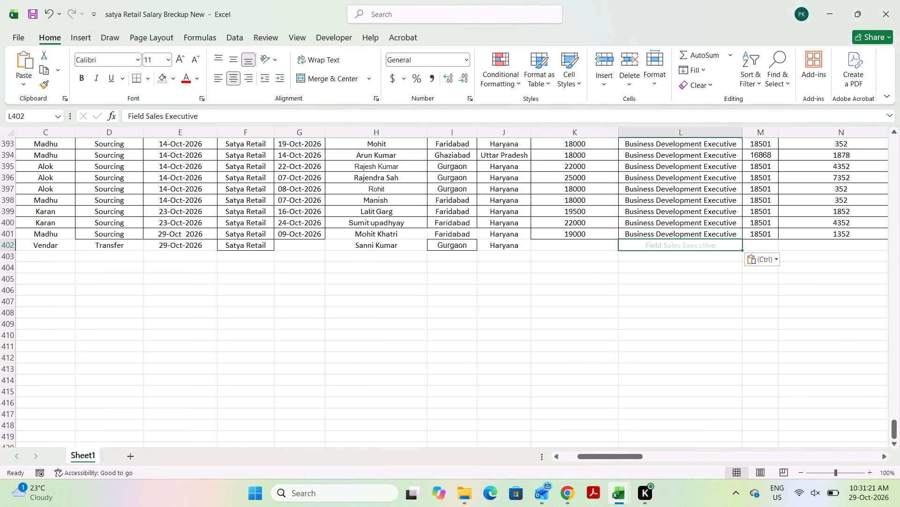
# Examine the employee's pay figures, from Gross to net in hand, on the Salary Master sheet for the empty cell K402.
pyautogui.hscroll(-1, 618, 255)
pyautogui.click(463, 256)
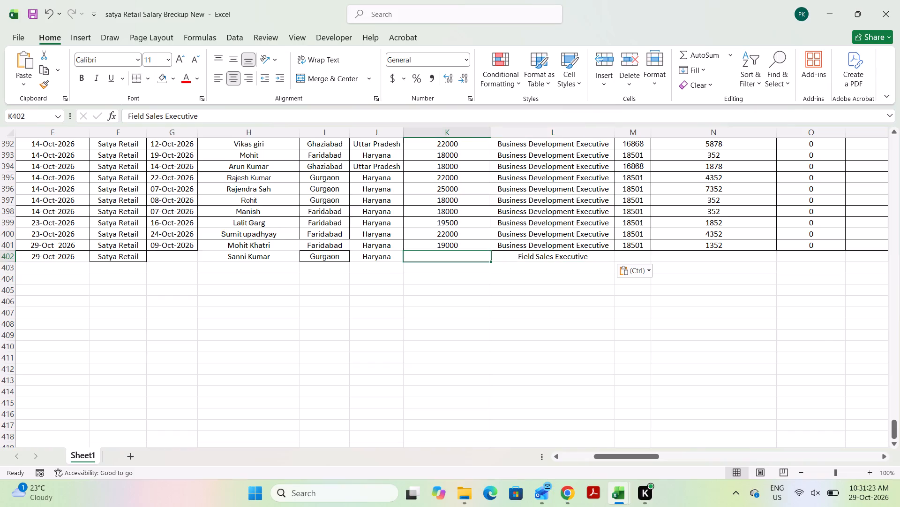
pyautogui.hotkey('alt', 'Tab')
pyautogui.hscroll(-3, 575, 192)
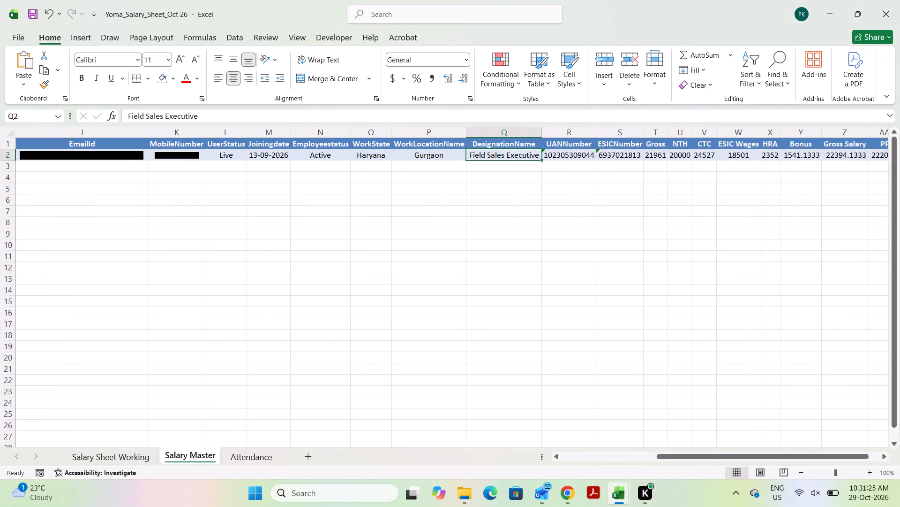
pyautogui.hscroll(-3, 601, 178)
pyautogui.click(657, 157)
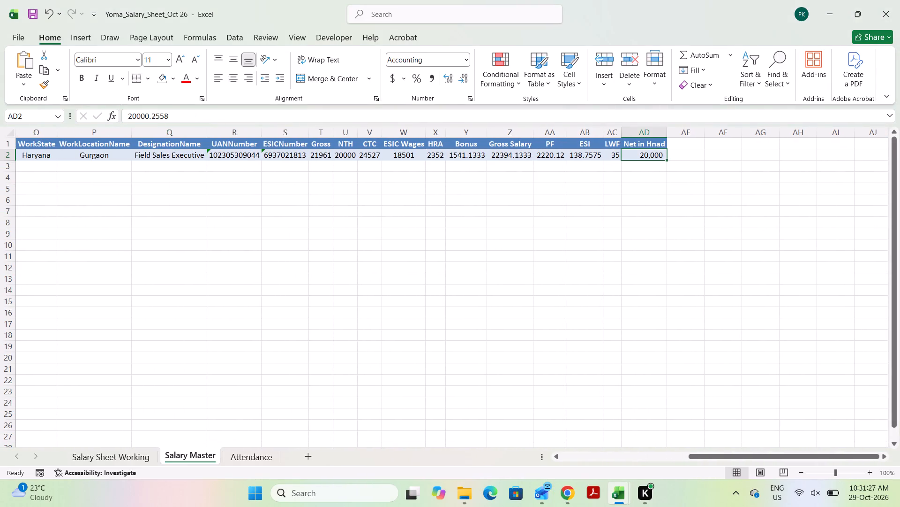
pyautogui.click(280, 156)
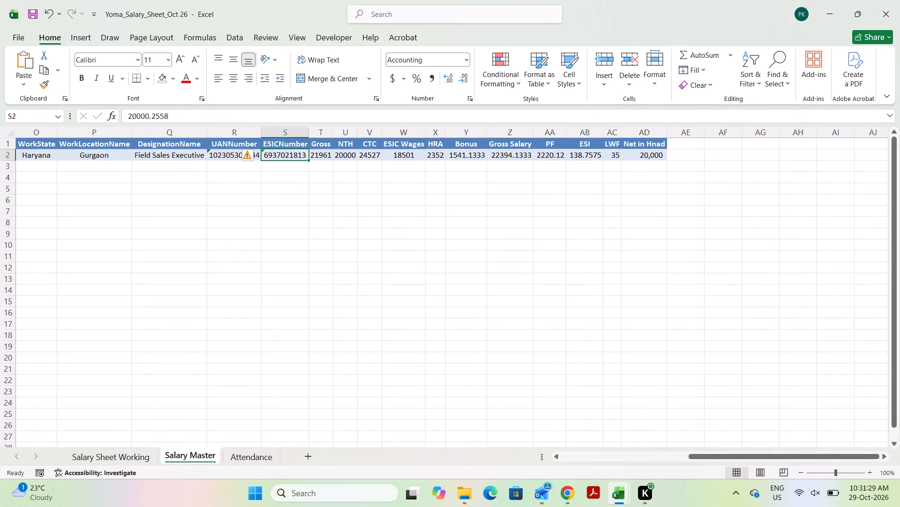
pyautogui.click(324, 153)
pyautogui.click(360, 157)
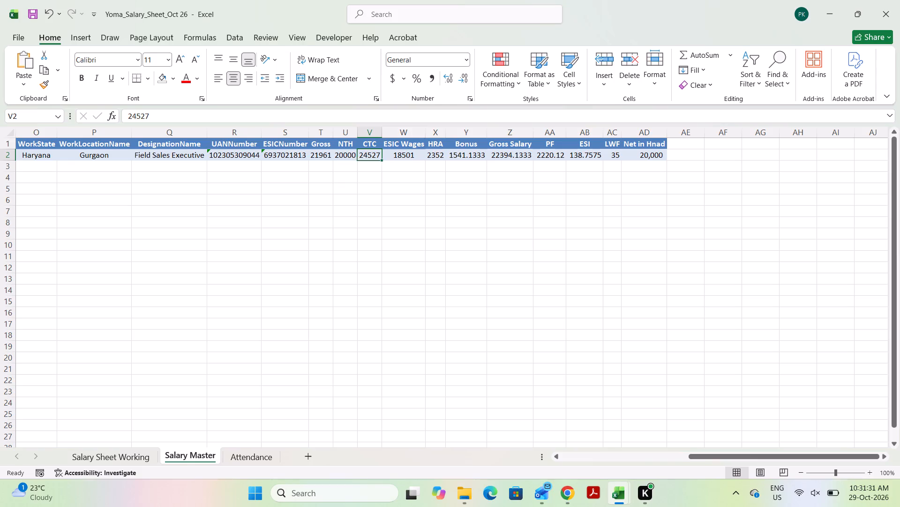
pyautogui.click(402, 154)
# In the satya Retail workbook, copy row 401's salary breakup cells M401 to AL401 into row 402, starting at M402.
pyautogui.hotkey('alt', 'Tab')
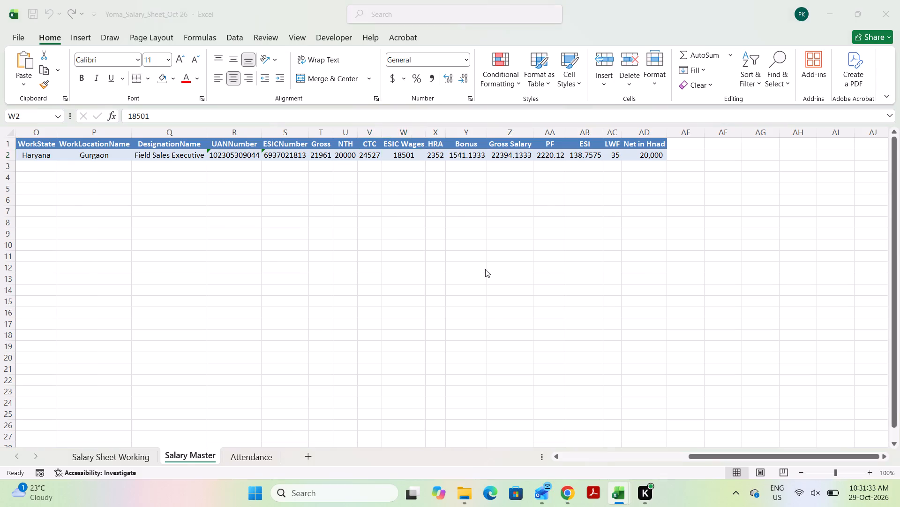
pyautogui.click(631, 245)
pyautogui.hotkey('ctrl', 'shift', 'Right')
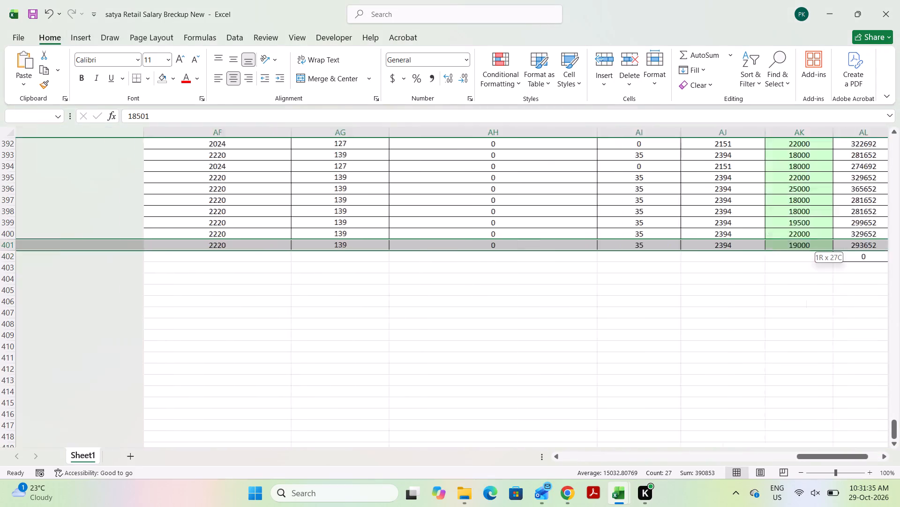
pyautogui.hotkey('shift', 'Left')
pyautogui.hotkey('ctrl', 'c')
pyautogui.press('Left')
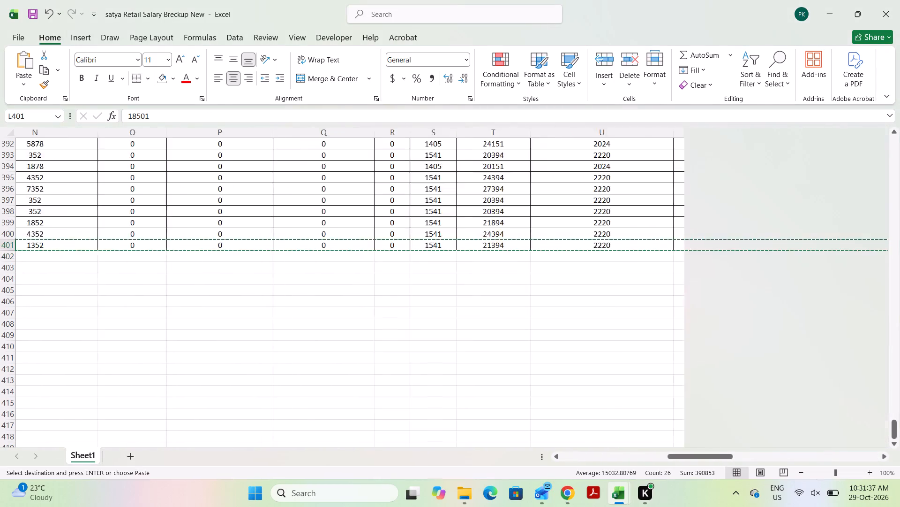
pyautogui.press('Down')
pyautogui.press('Right')
pyautogui.hotkey('ctrl', 'v')
# Set cell N402 to 2352, the employee's HRA on the Salary Master sheet.
pyautogui.click(279, 252)
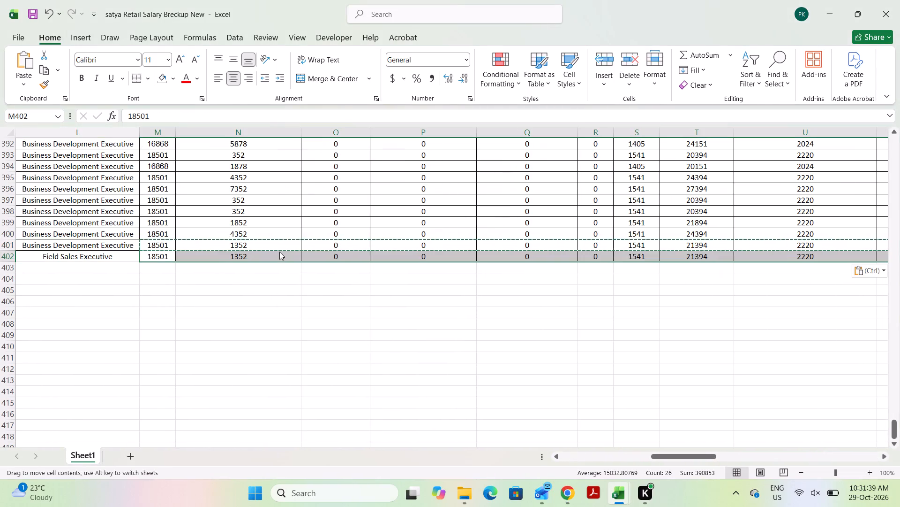
pyautogui.hotkey('alt', 'Tab')
pyautogui.hotkey('alt', 'Tab')
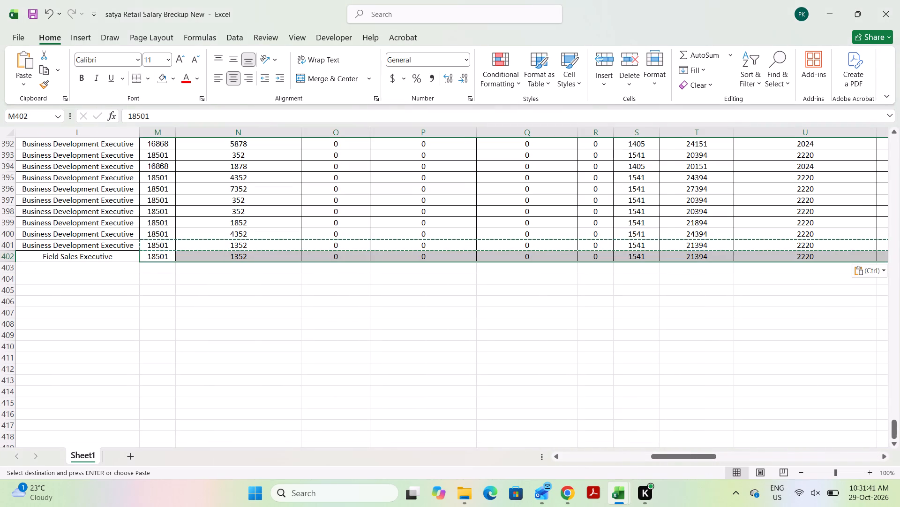
pyautogui.click(261, 255)
pyautogui.hotkey('alt', 'Tab')
pyautogui.hotkey('alt', 'Tab')
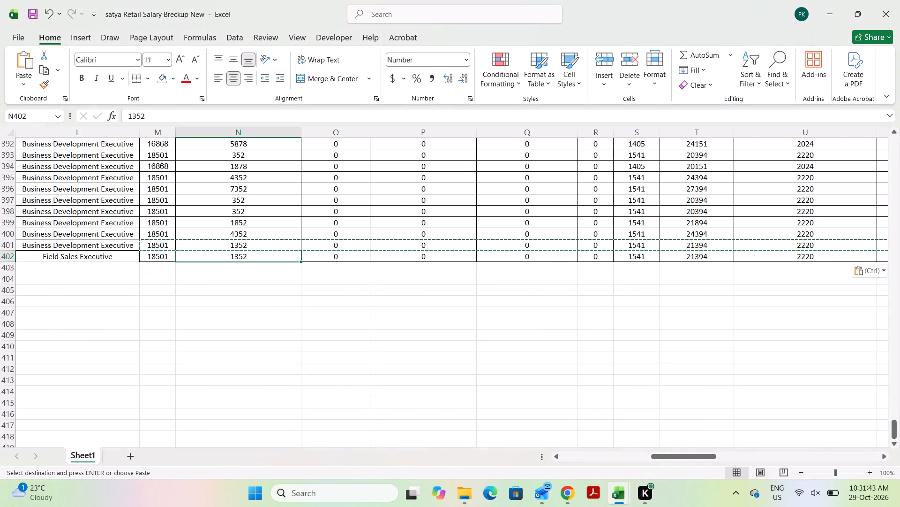
pyautogui.click(296, 258)
pyautogui.hotkey('alt', 'Tab')
pyautogui.hotkey('alt', 'Tab')
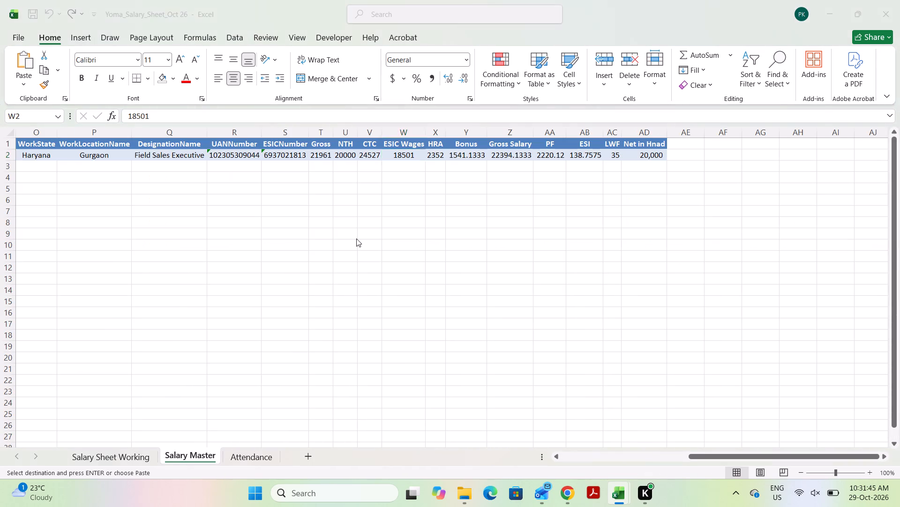
pyautogui.write('2352')
pyautogui.press('Return')
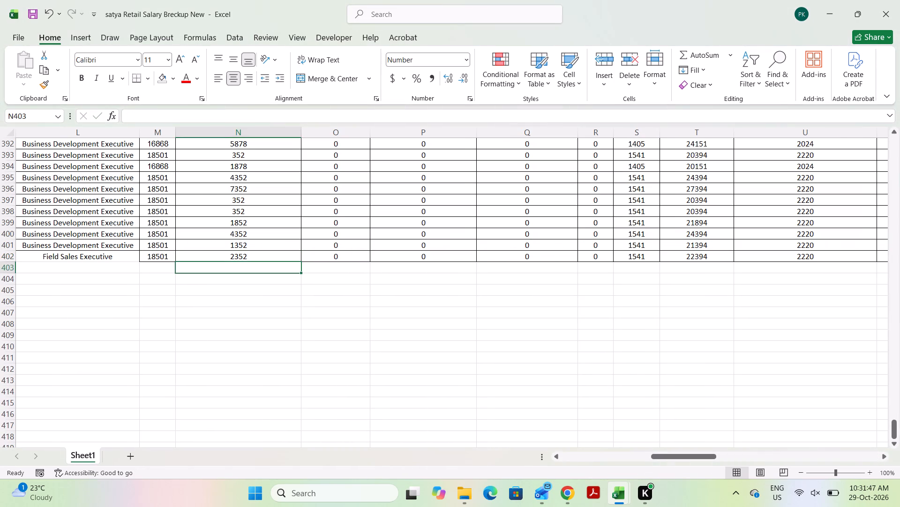
# Check row 402's salary breakup across to column AL against the employee's figures on the Salary Master sheet.
pyautogui.hscroll(-3, 508, 316)
pyautogui.hotkey('alt', 'Tab')
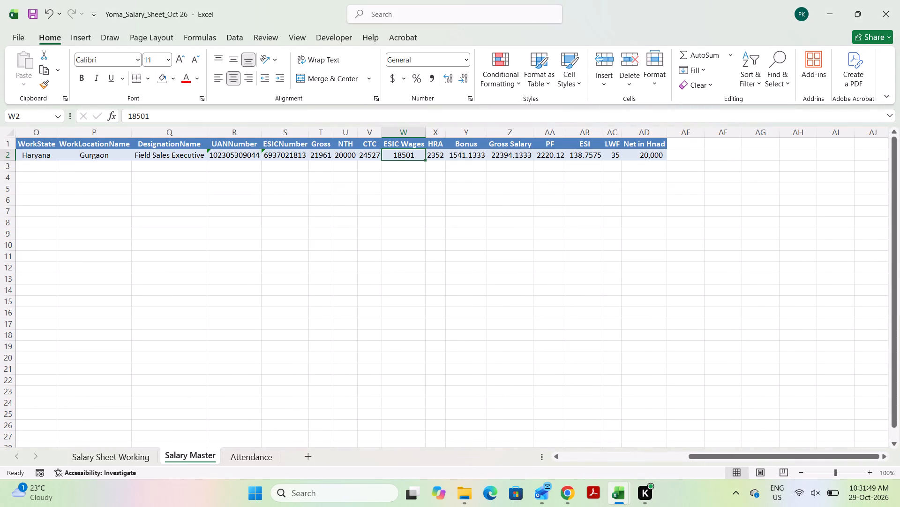
pyautogui.hscroll(1, 499, 264)
pyautogui.hotkey('alt', 'Tab')
pyautogui.hscroll(3, 260, 282)
pyautogui.hotkey('alt', 'Tab')
pyautogui.hotkey('alt', 'Tab')
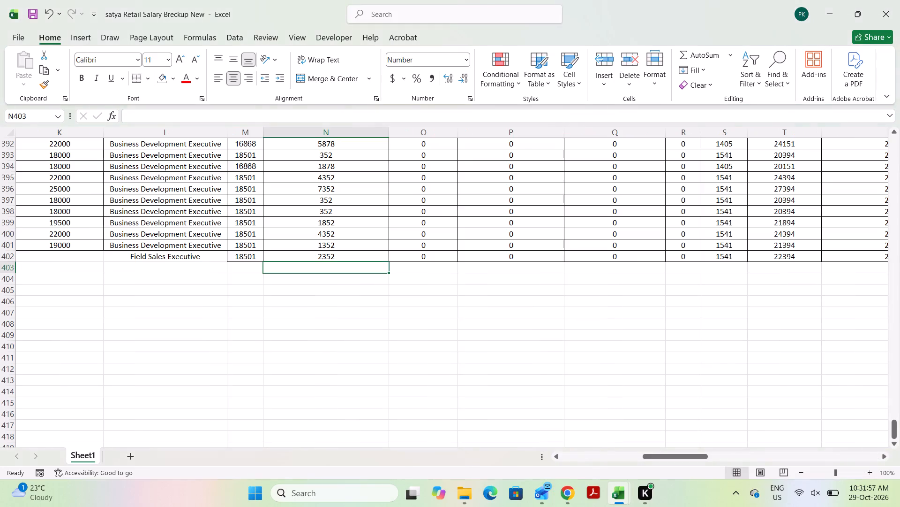
pyautogui.hscroll(-4, 634, 285)
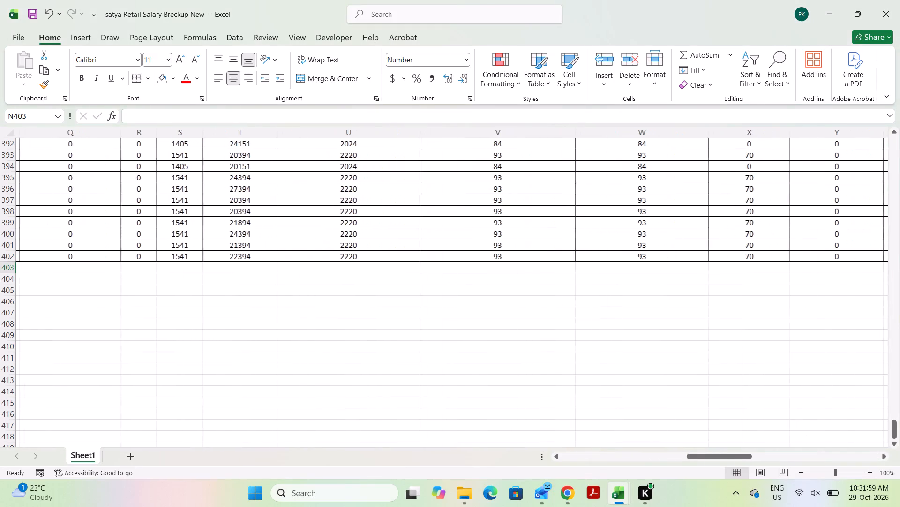
pyautogui.hscroll(-6, 744, 280)
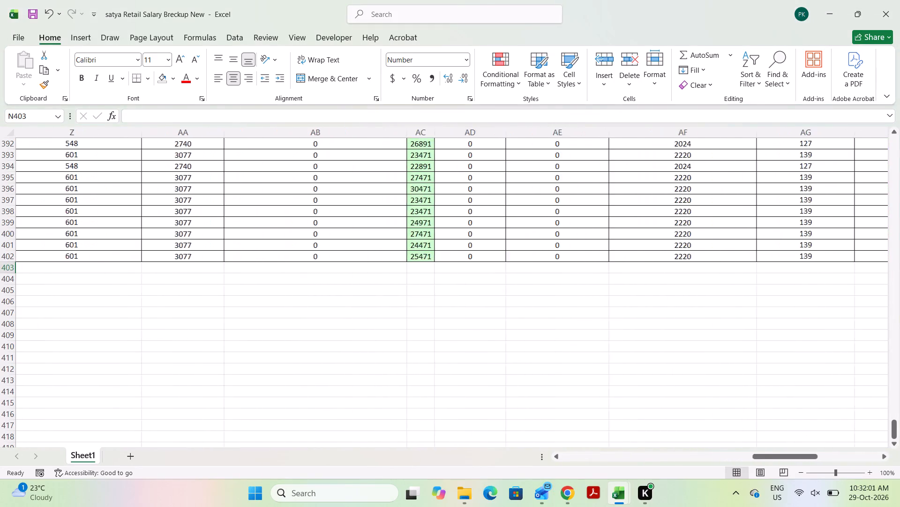
pyautogui.hscroll(-3, 744, 280)
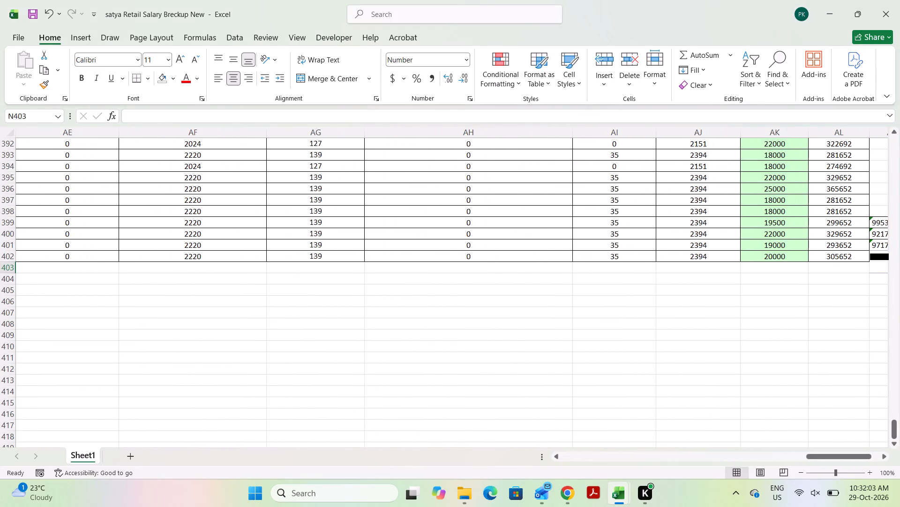
pyautogui.scroll(1, 736, 281)
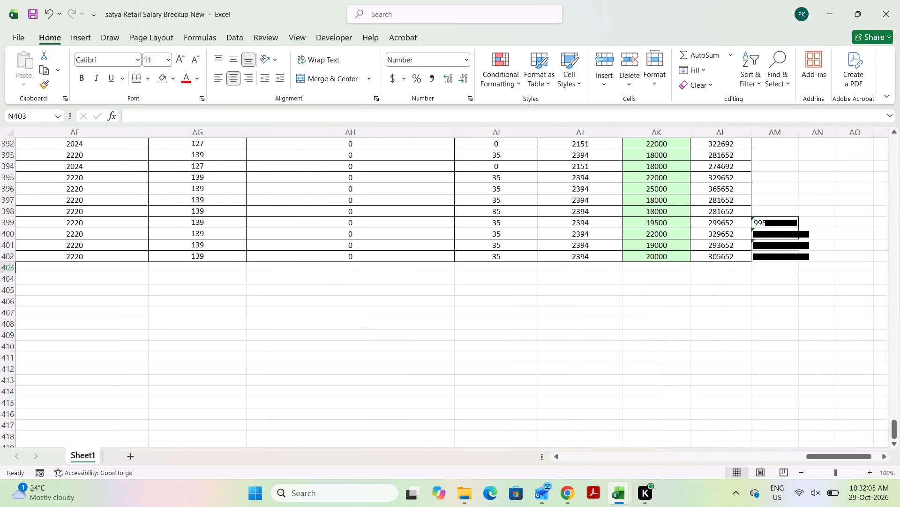
pyautogui.scroll(1, 736, 281)
pyautogui.hscroll(2, 591, 275)
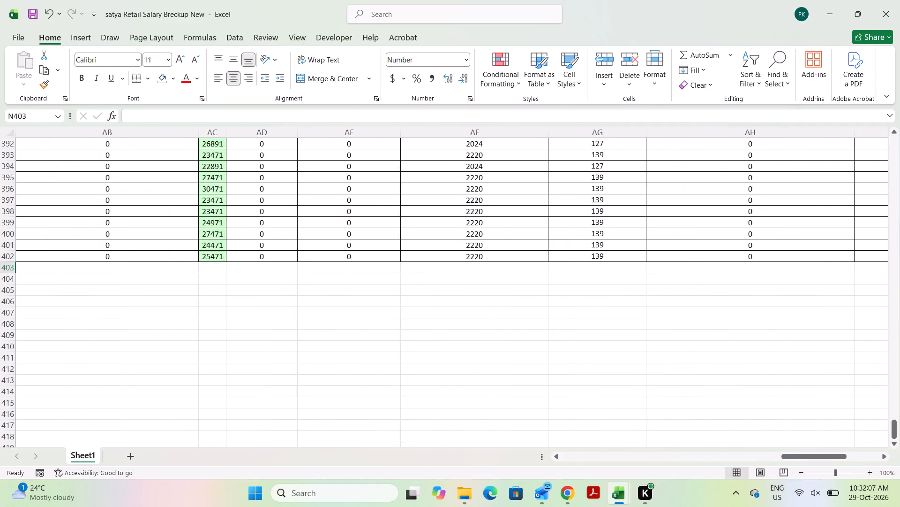
# Compare the Gross Salary in the employee's Salary Master record with the salary components in row 402.
pyautogui.hotkey('alt', 'Tab')
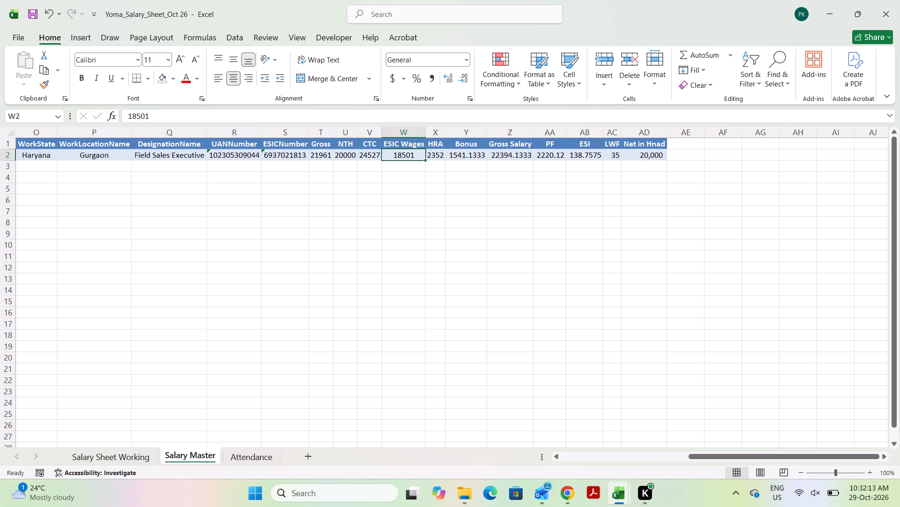
pyautogui.click(512, 154)
pyautogui.hotkey('alt', 'Tab')
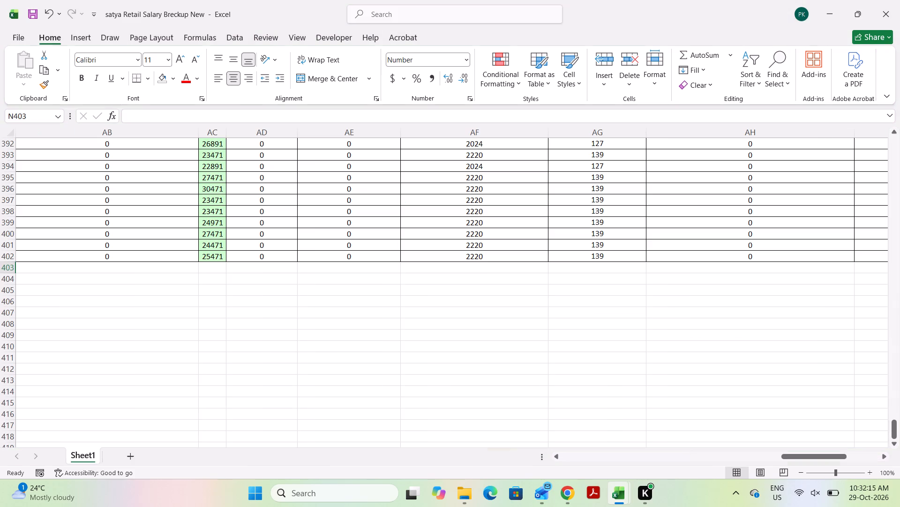
pyautogui.hscroll(6, 445, 297)
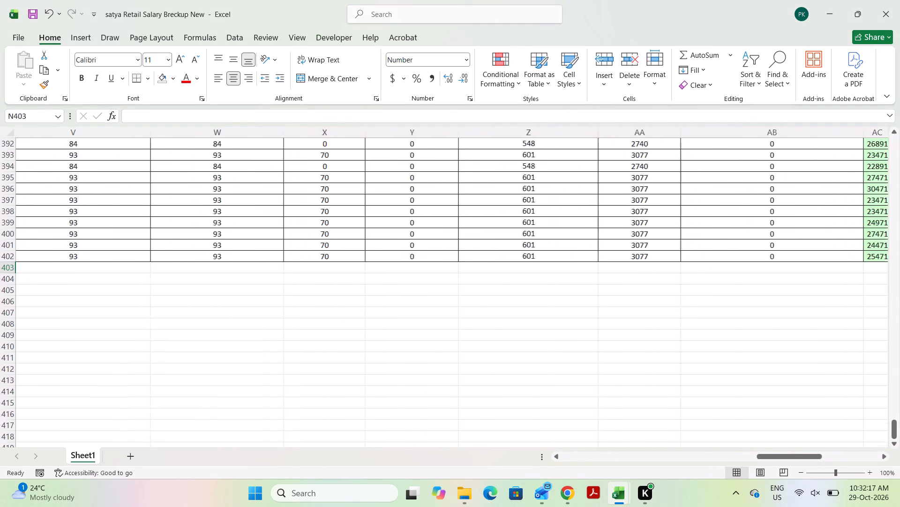
pyautogui.hscroll(1, 445, 297)
pyautogui.scroll(-1, 445, 297)
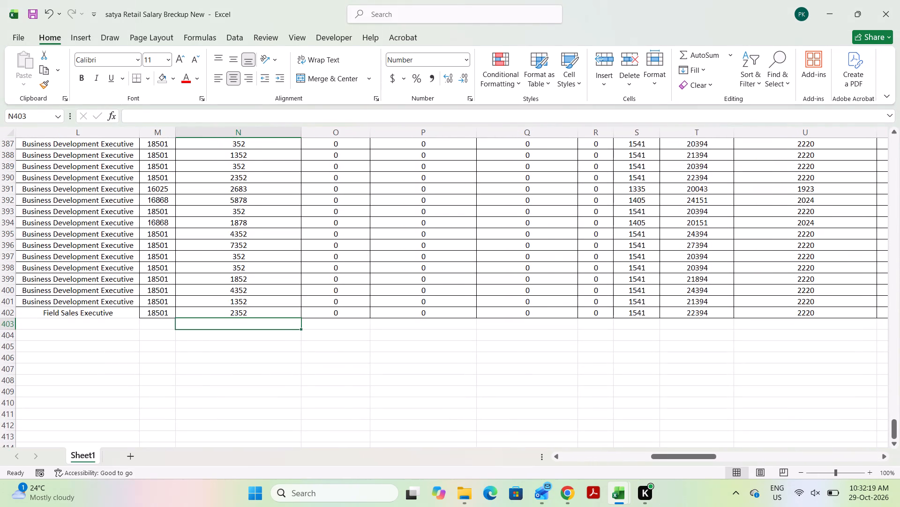
# Compare row 402's salary components, deductions and CTC columns in the satya Retail workbook with the employee's figures on the Salary Master sheet.
pyautogui.hscroll(-2, 547, 307)
pyautogui.hotkey('alt', 'Tab')
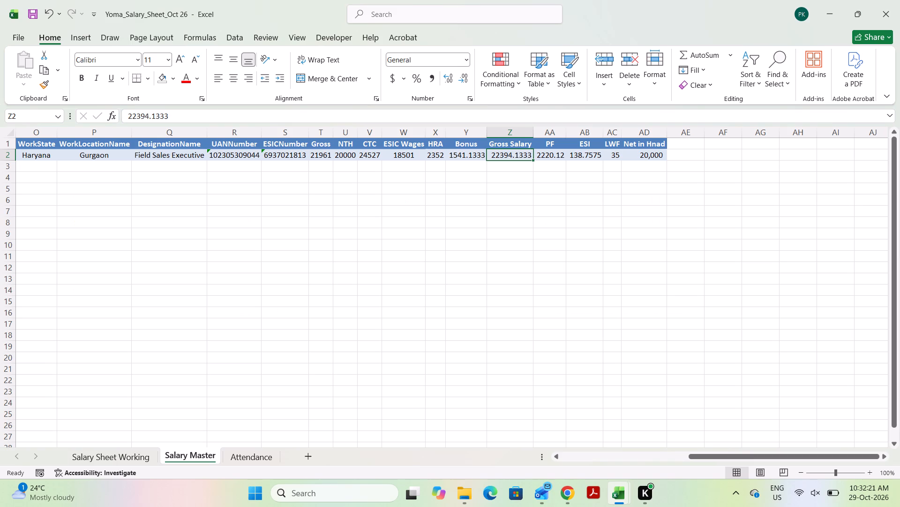
pyautogui.hotkey('alt', 'Tab')
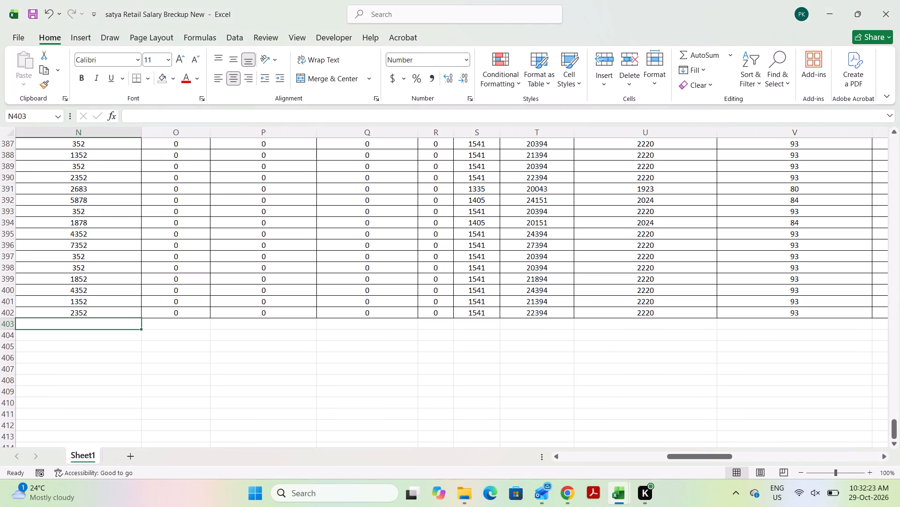
pyautogui.hscroll(-1, 545, 277)
pyautogui.hotkey('alt', 'Tab')
pyautogui.hotkey('alt', 'Tab')
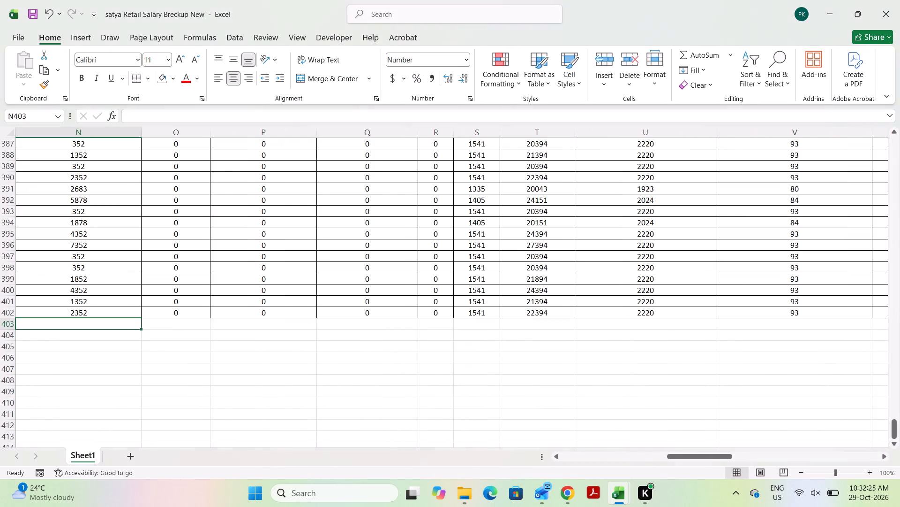
pyautogui.hscroll(-9, 628, 369)
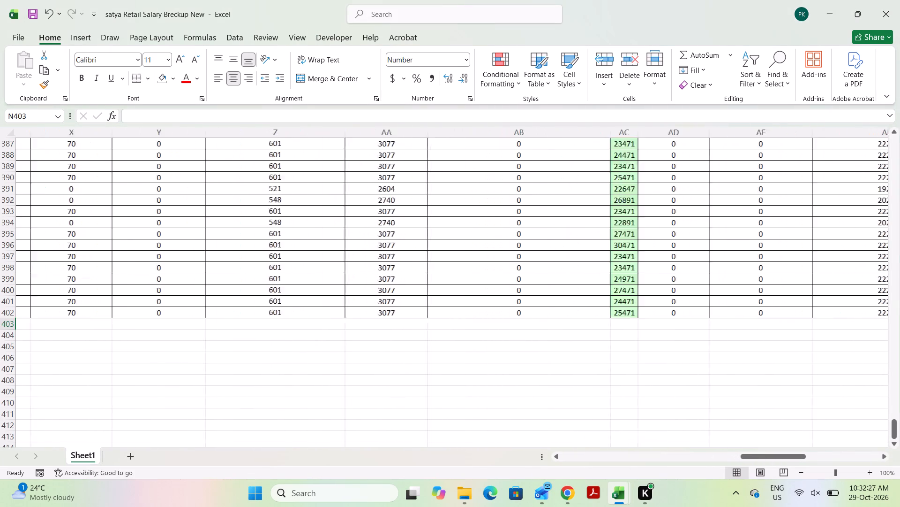
pyautogui.hscroll(-1, 628, 369)
pyautogui.hotkey('alt', 'Tab')
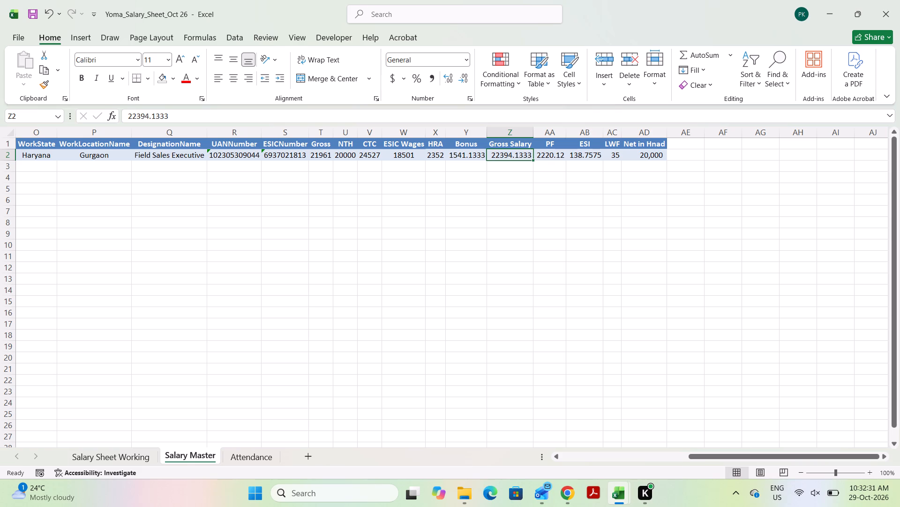
pyautogui.hotkey('alt', 'Tab')
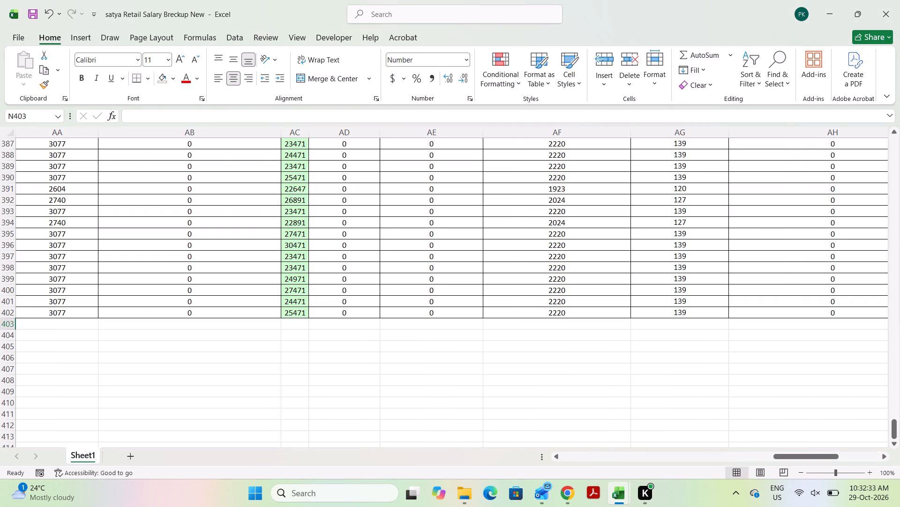
pyautogui.hscroll(-1, 642, 345)
pyautogui.hotkey('alt', 'Tab')
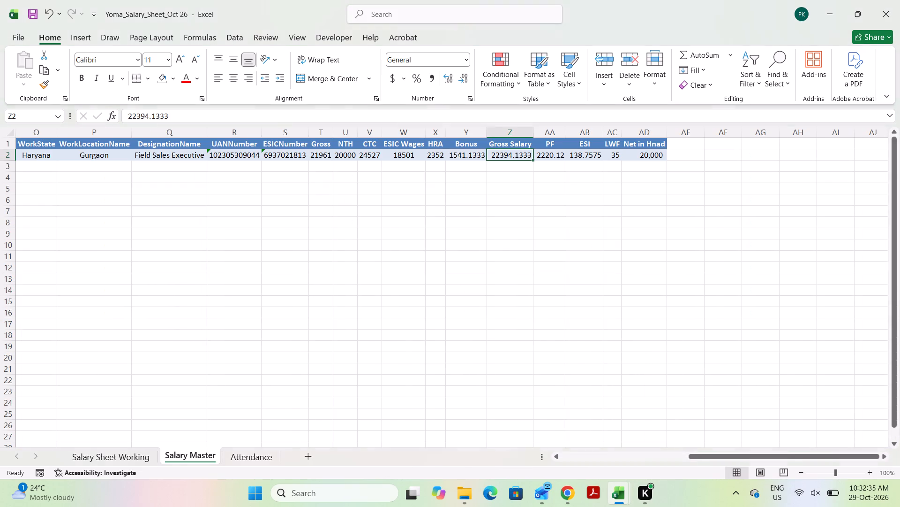
pyautogui.hotkey('alt', 'Tab')
pyautogui.hscroll(8, 527, 331)
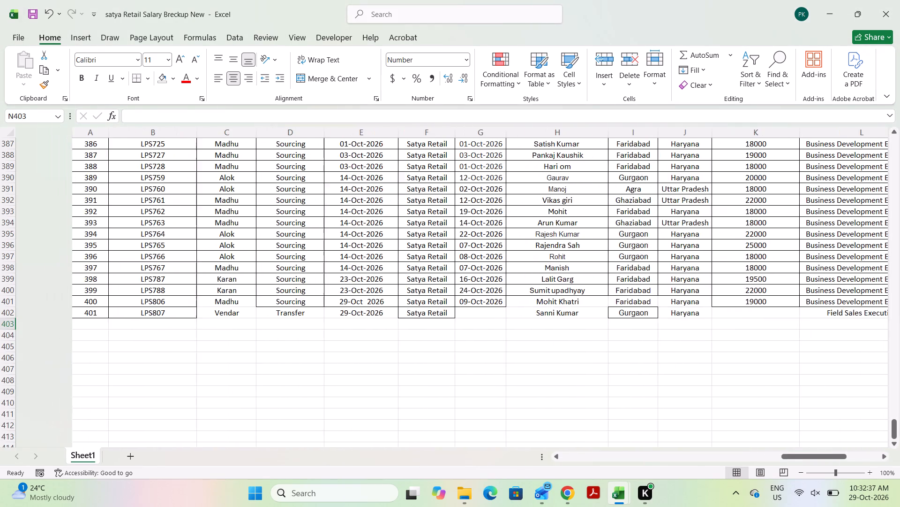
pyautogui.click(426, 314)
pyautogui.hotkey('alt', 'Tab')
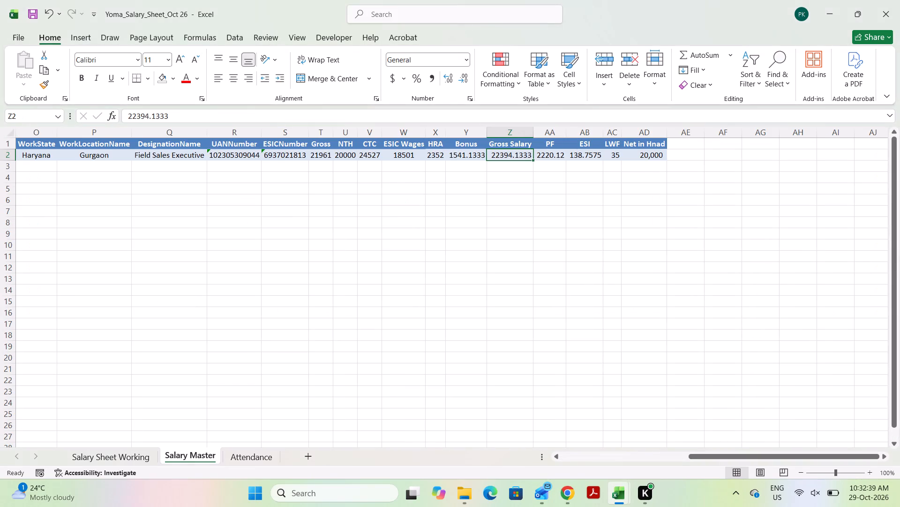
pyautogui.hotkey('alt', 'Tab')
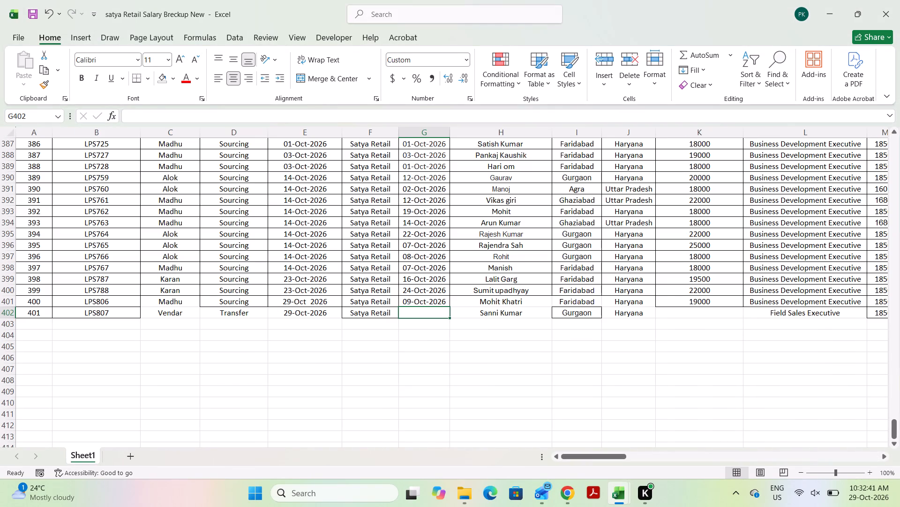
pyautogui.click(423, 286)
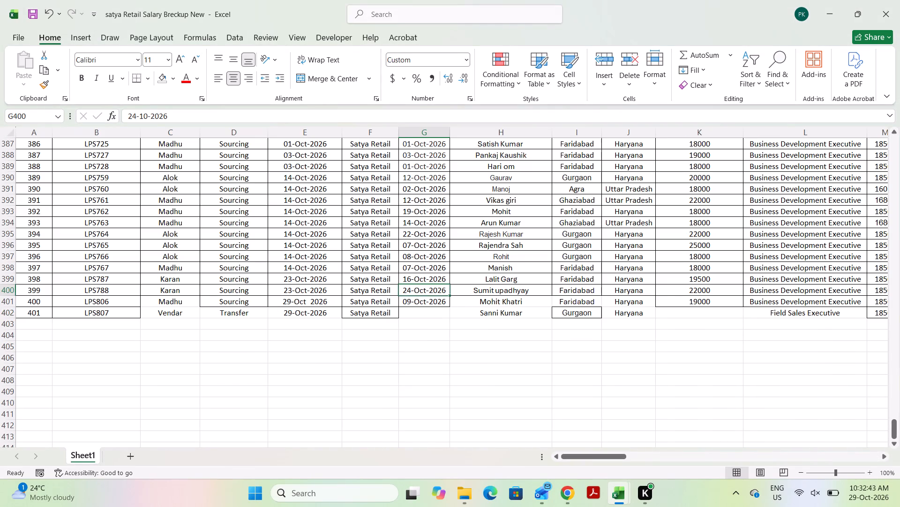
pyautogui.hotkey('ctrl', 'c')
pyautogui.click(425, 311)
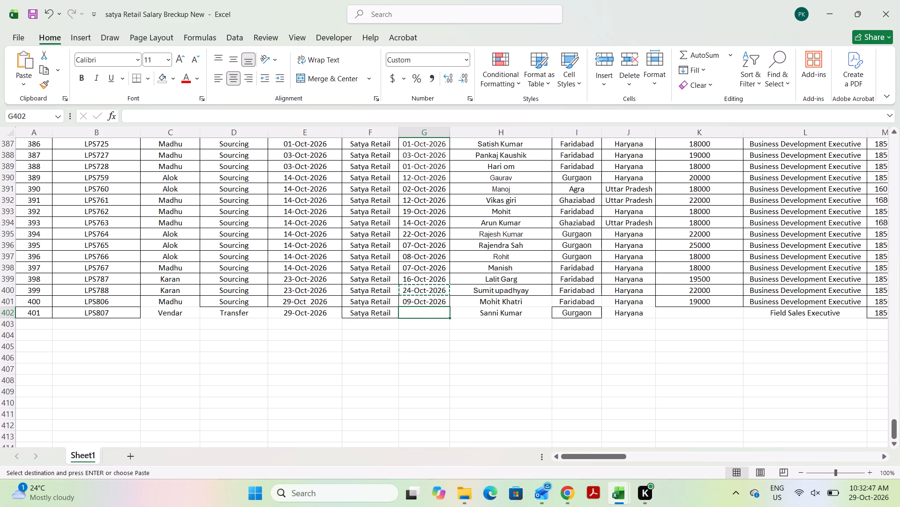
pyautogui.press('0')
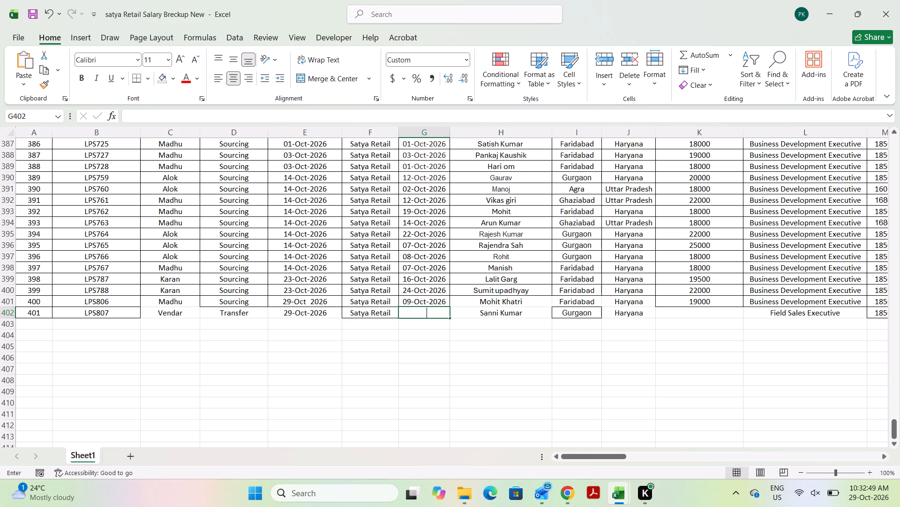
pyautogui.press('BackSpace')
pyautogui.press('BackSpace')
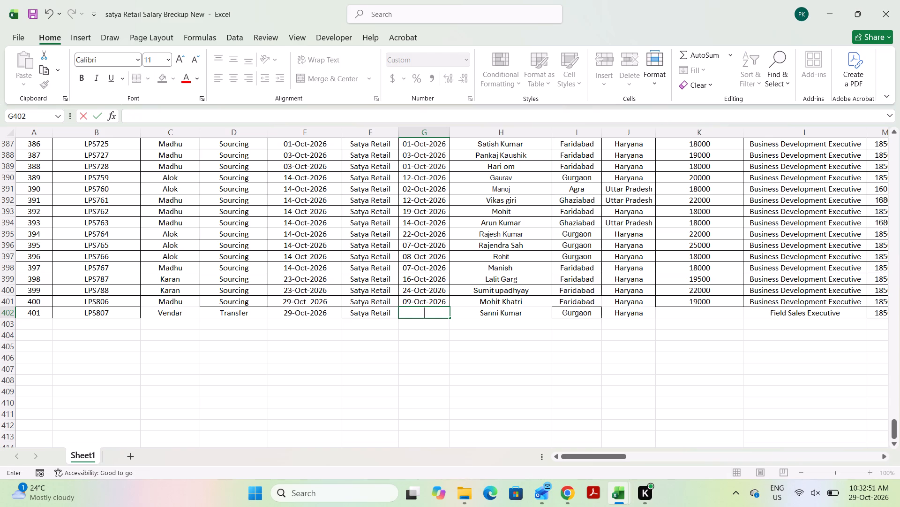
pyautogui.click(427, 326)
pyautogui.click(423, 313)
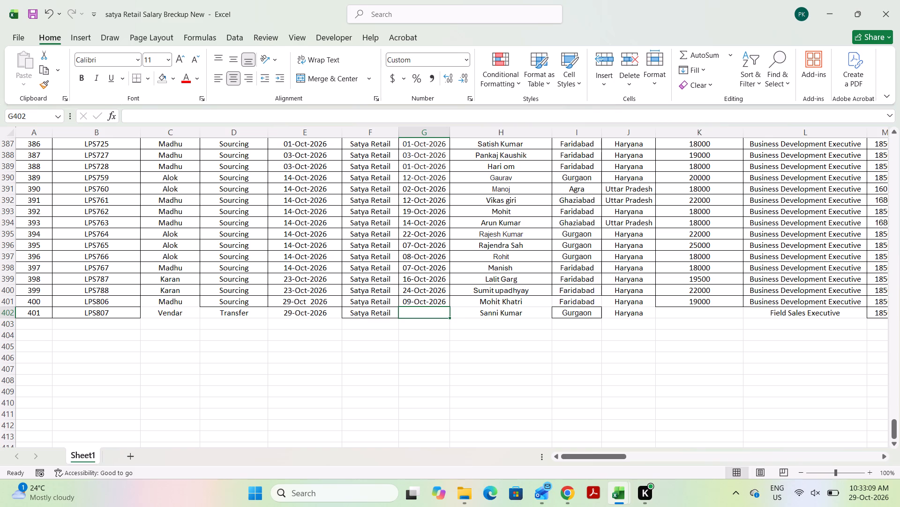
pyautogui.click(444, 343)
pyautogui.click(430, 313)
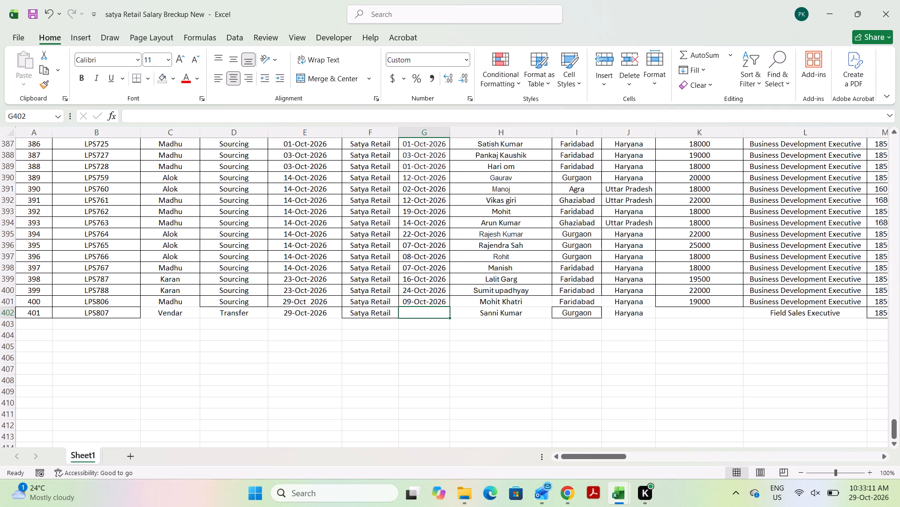
# Examine the employee's record and payable days on the Attendance sheet of the October Yoma workbook.
pyautogui.hotkey('alt', 'Tab')
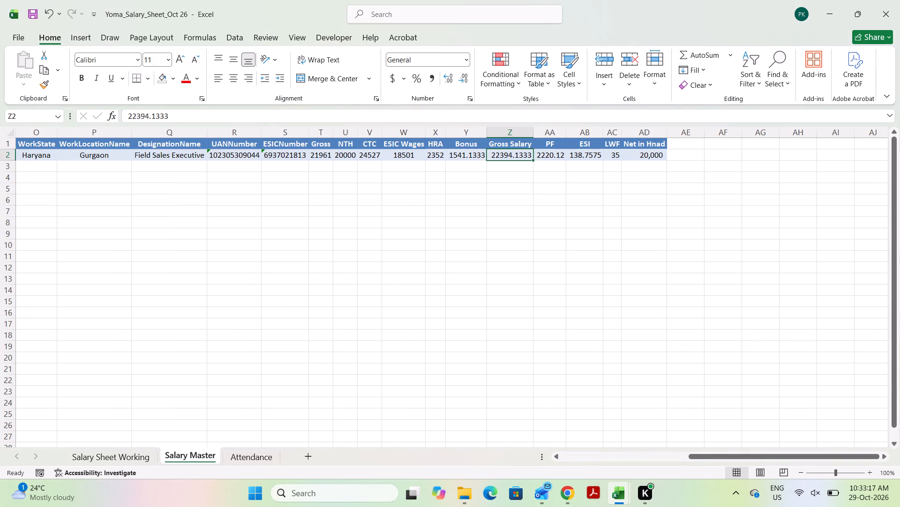
pyautogui.click(255, 456)
pyautogui.click(137, 154)
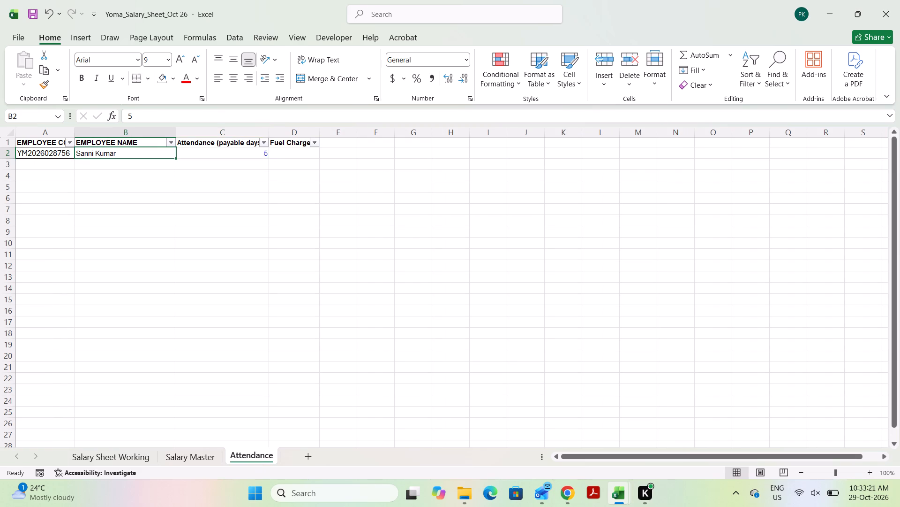
pyautogui.click(60, 142)
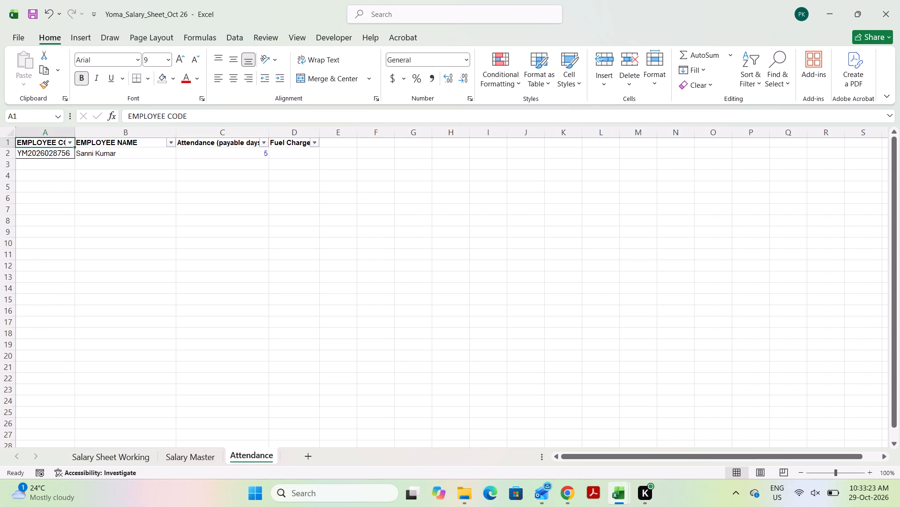
pyautogui.click(68, 141)
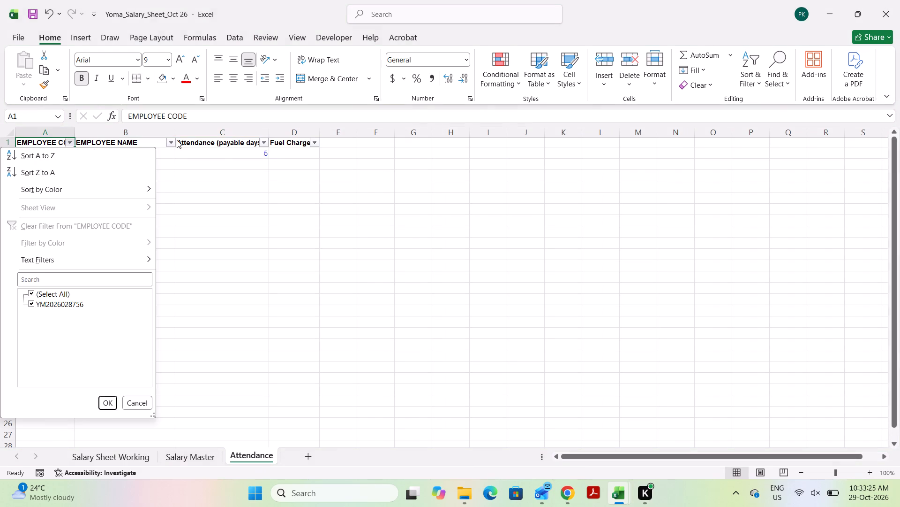
pyautogui.click(219, 161)
pyautogui.click(149, 142)
pyautogui.hotkey('alt', 'Tab')
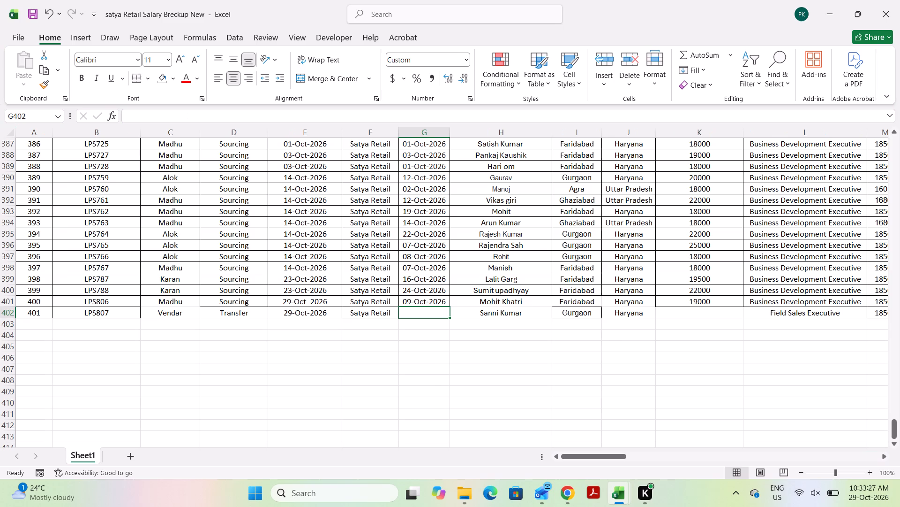
pyautogui.click(438, 331)
pyautogui.click(426, 316)
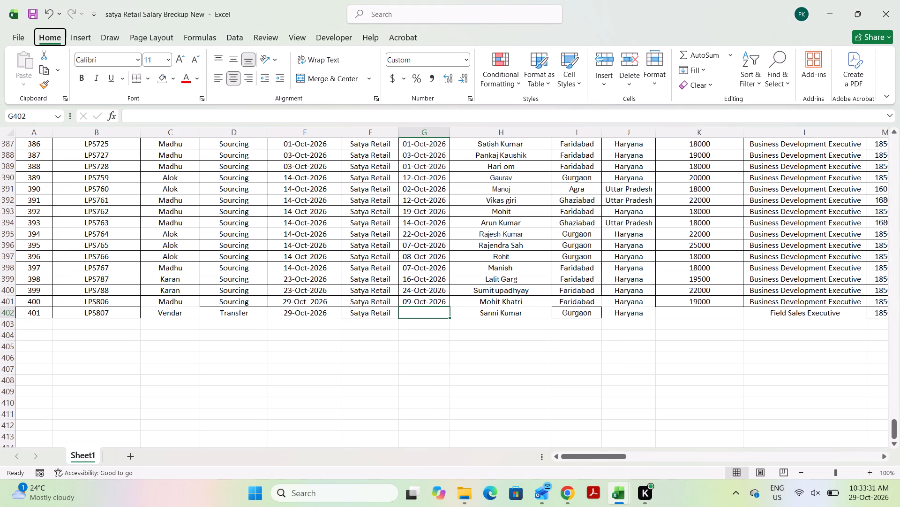
# Look up the employee's joining date in the Salary Master record of the October Yoma workbook.
pyautogui.hotkey('alt', 'Tab')
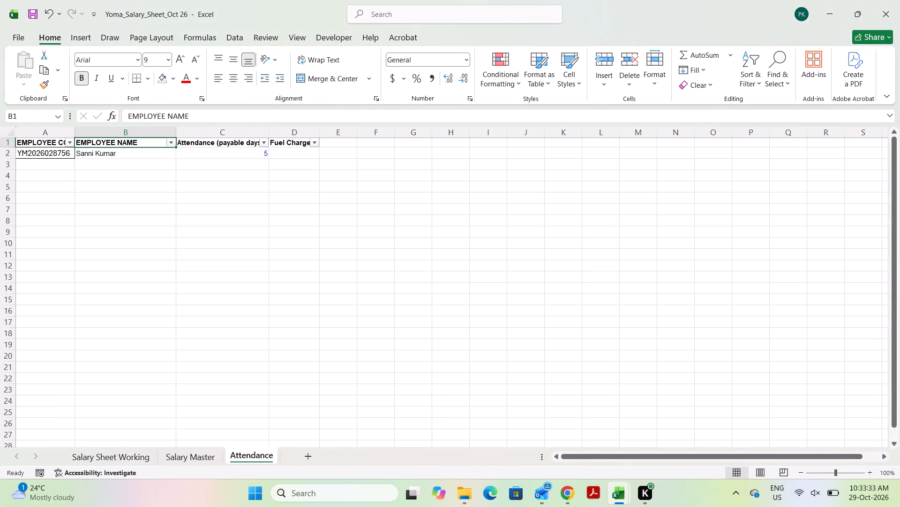
pyautogui.click(198, 454)
pyautogui.hscroll(1, 279, 353)
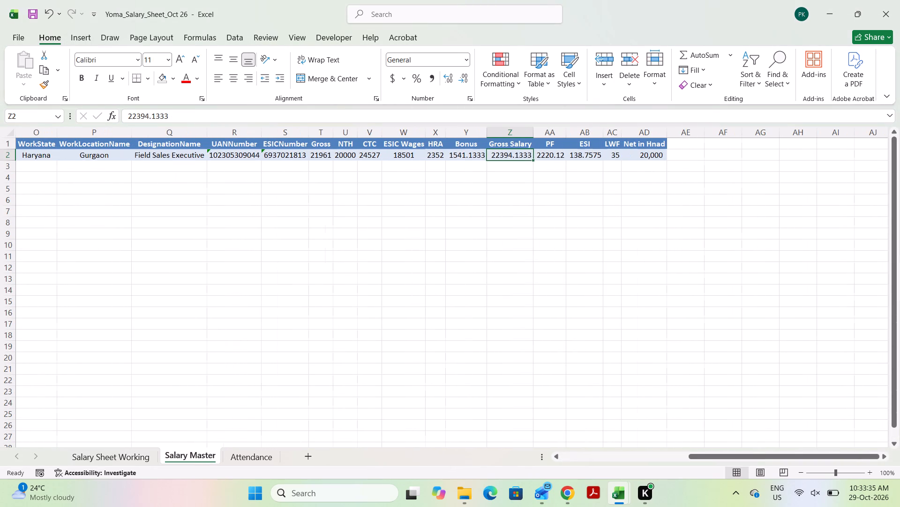
pyautogui.hscroll(3, 412, 246)
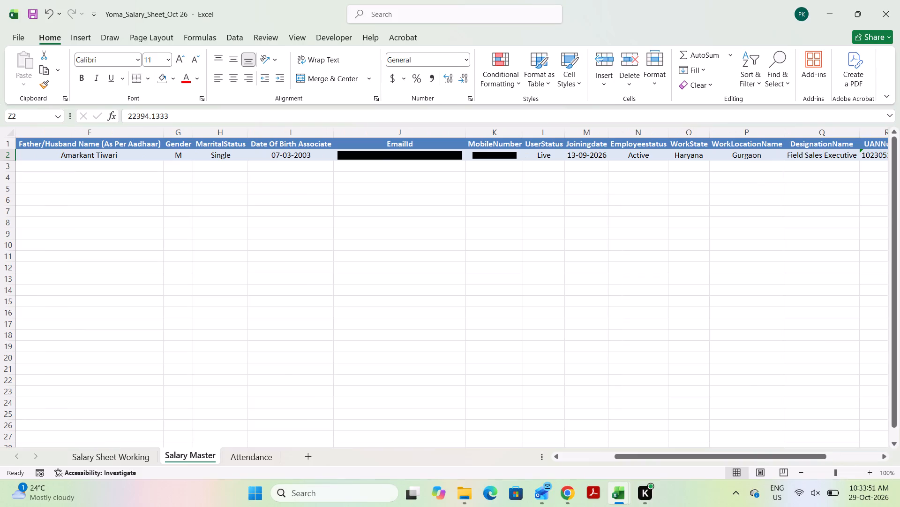
pyautogui.hscroll(-2, 412, 246)
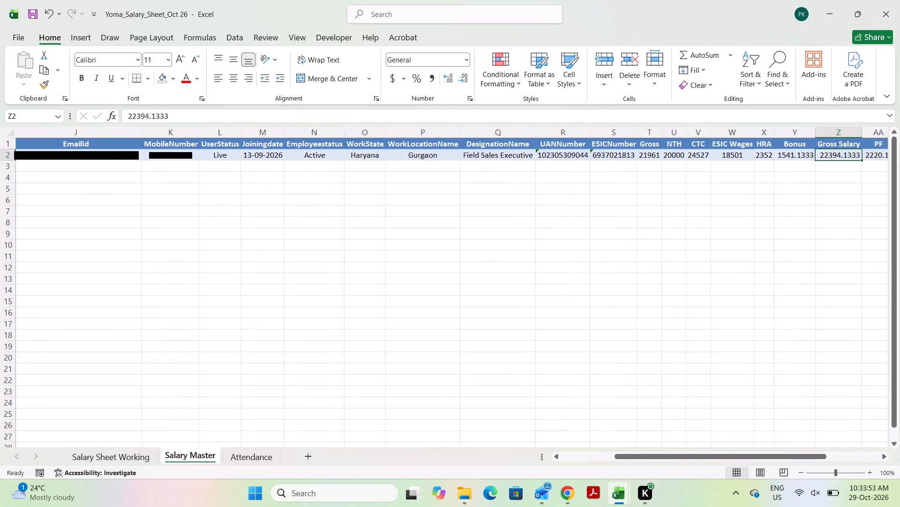
pyautogui.hscroll(-1, 412, 246)
pyautogui.click(268, 155)
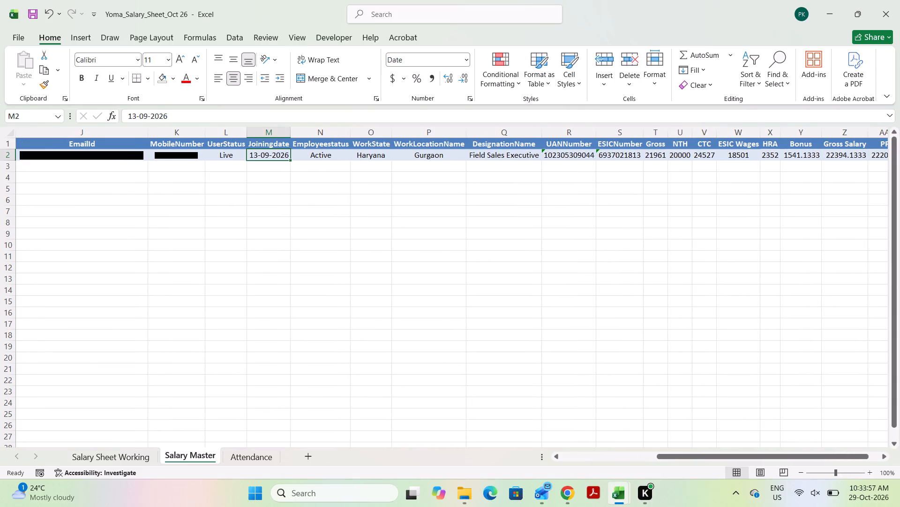
pyautogui.click(332, 193)
pyautogui.hscroll(-2, 332, 193)
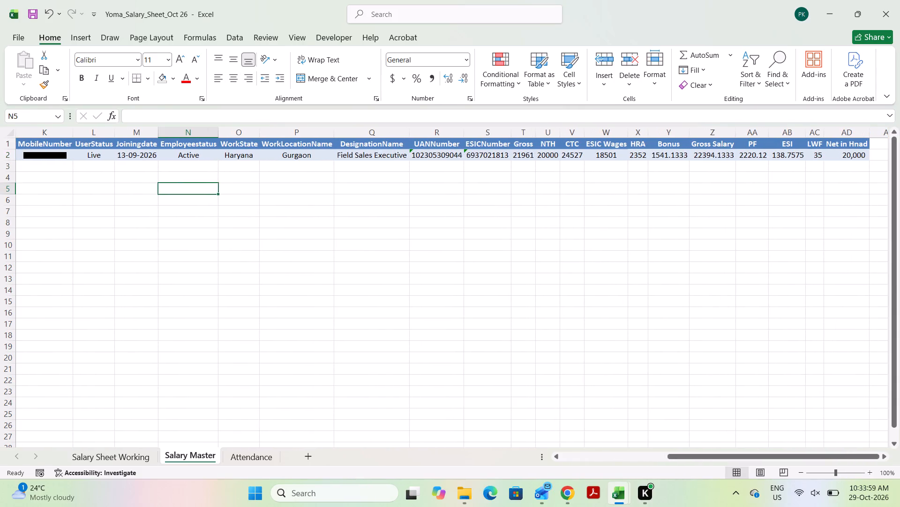
# Check the employee's payable days on the Attendance sheet against the October 2026 system calendar.
pyautogui.click(238, 450)
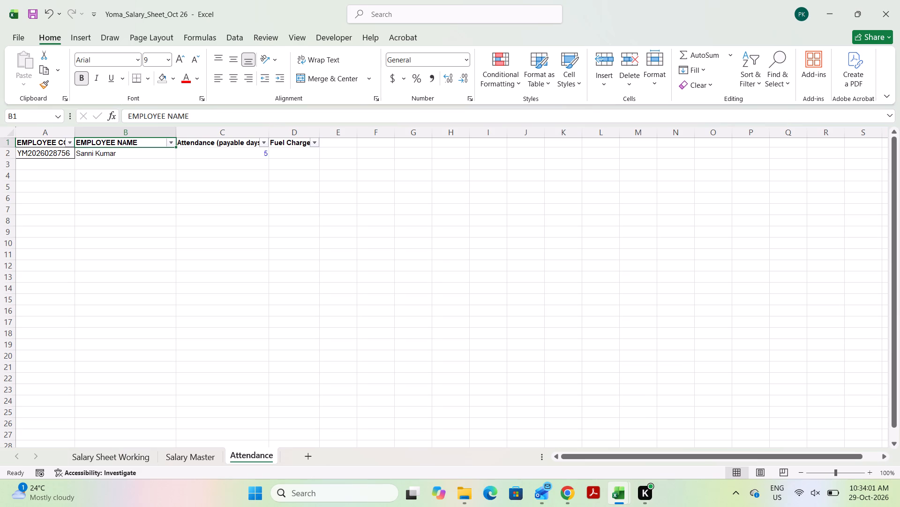
pyautogui.click(235, 156)
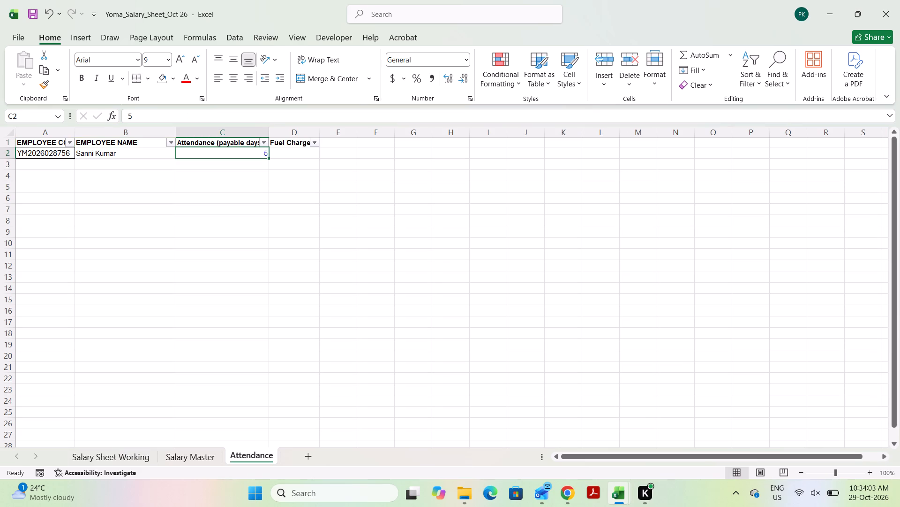
pyautogui.click(238, 163)
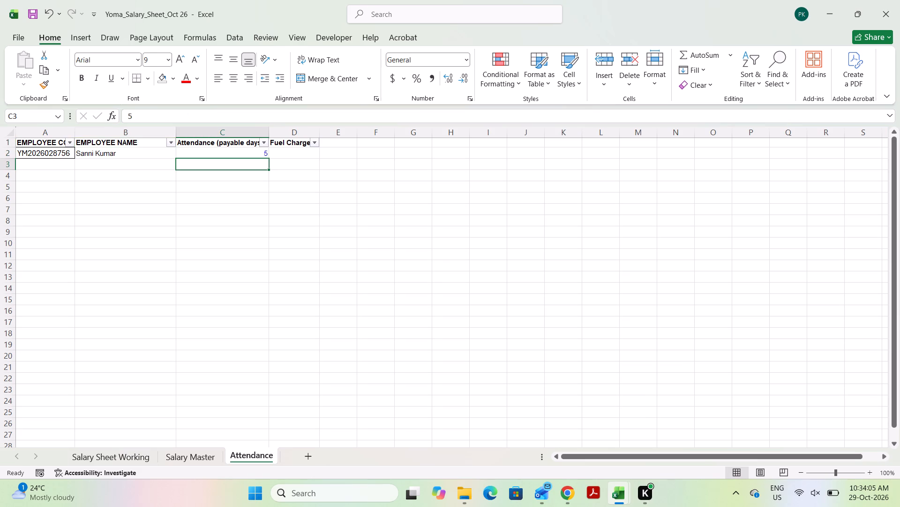
pyautogui.click(293, 172)
pyautogui.click(255, 152)
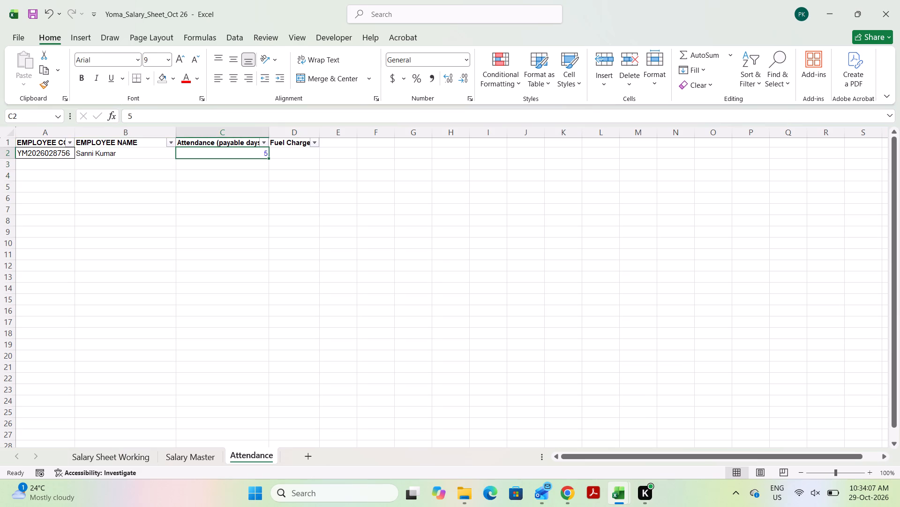
pyautogui.click(857, 488)
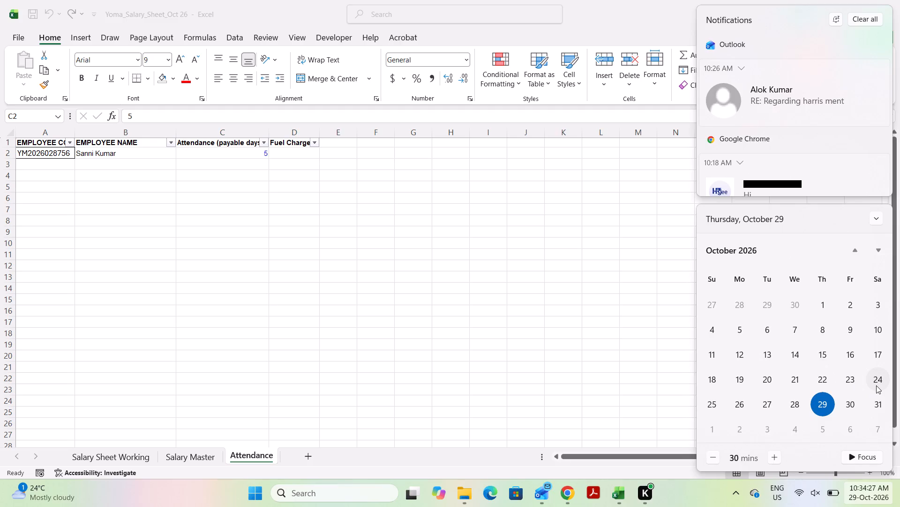
pyautogui.click(823, 304)
pyautogui.click(309, 206)
pyautogui.click(500, 241)
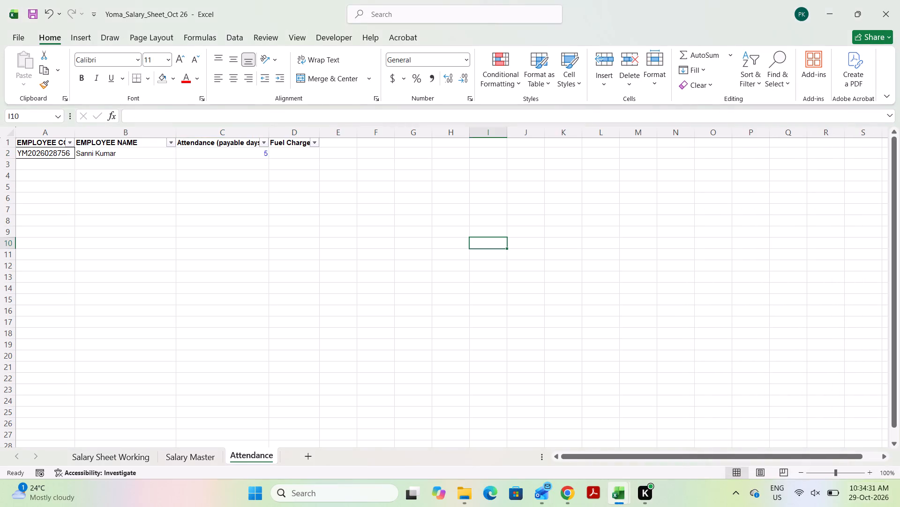
pyautogui.click(225, 155)
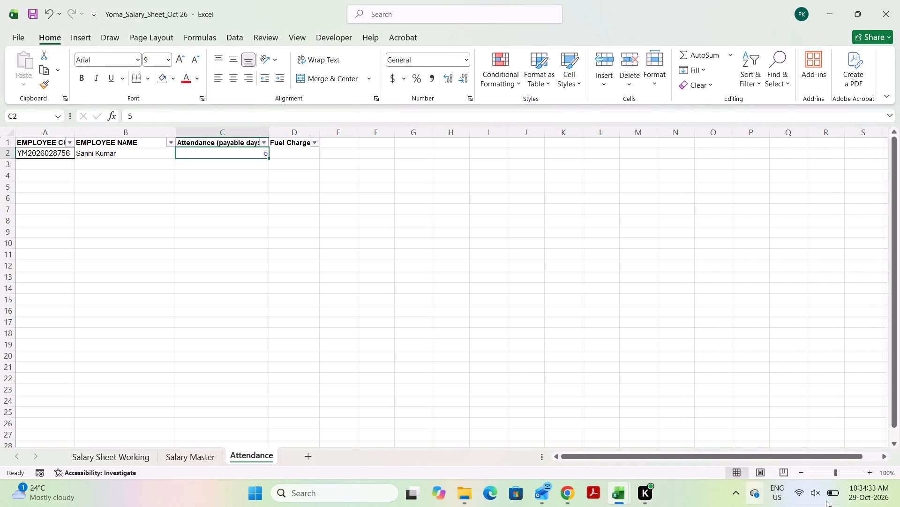
pyautogui.click(368, 304)
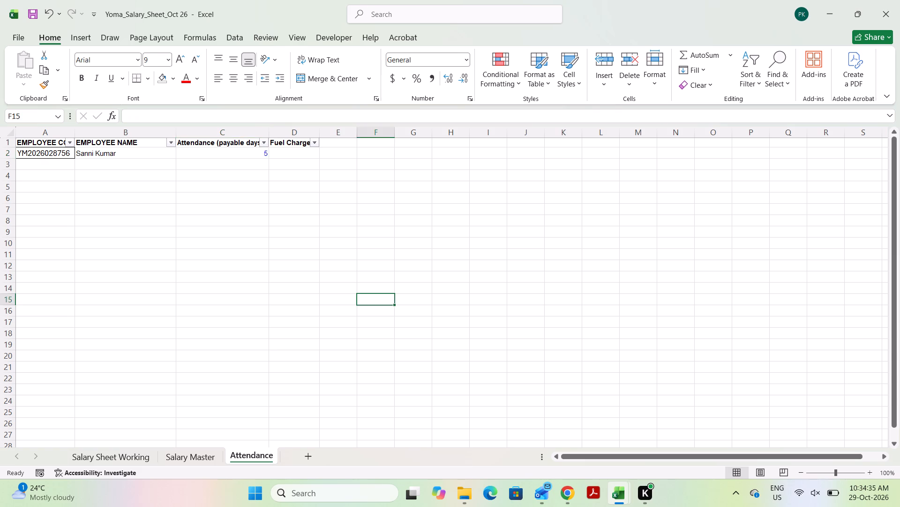
pyautogui.click(285, 154)
pyautogui.click(227, 147)
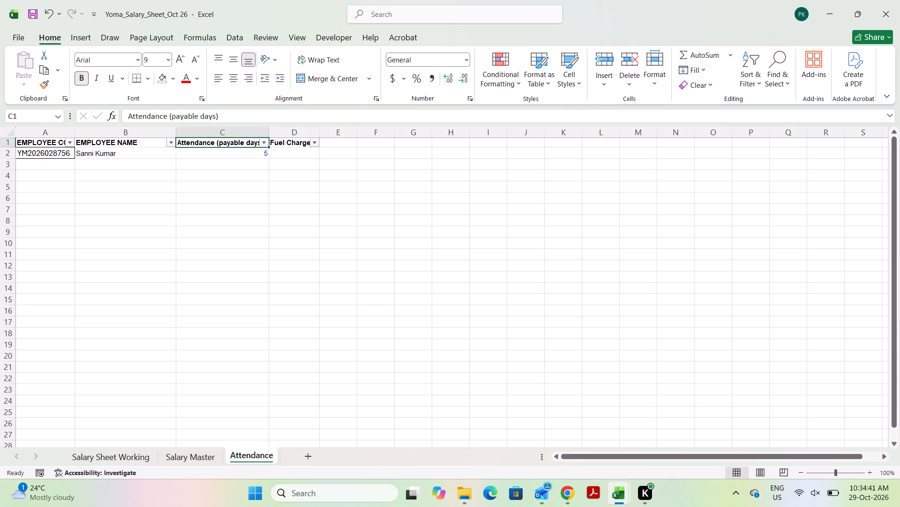
# For row 402's blank date in the satya Retail workbook, check the employee's Salary Master joining date against the September 2026 system calendar.
pyautogui.hotkey('alt', 'Tab')
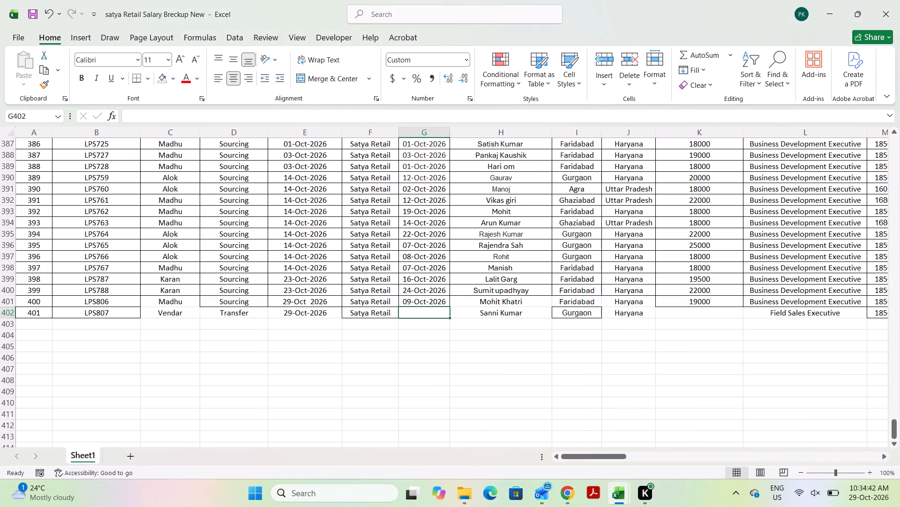
pyautogui.click(385, 327)
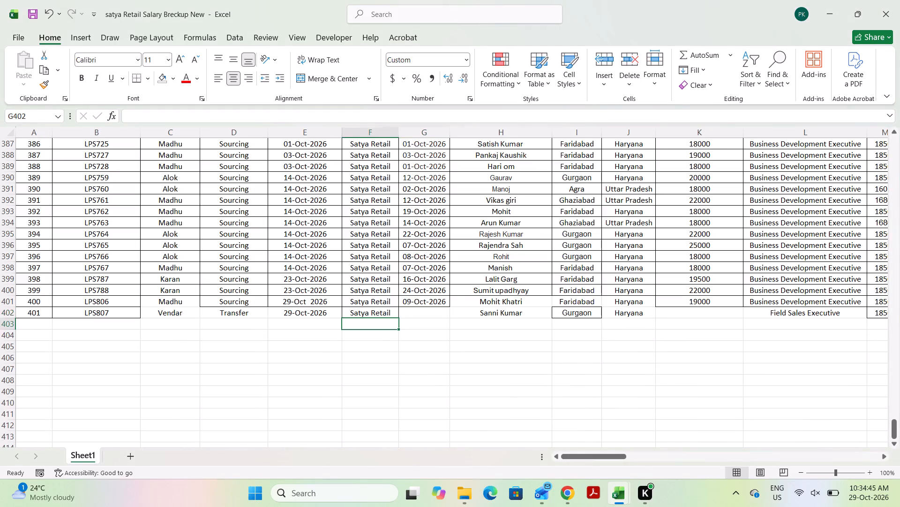
pyautogui.click(412, 315)
pyautogui.hotkey('alt', 'Tab')
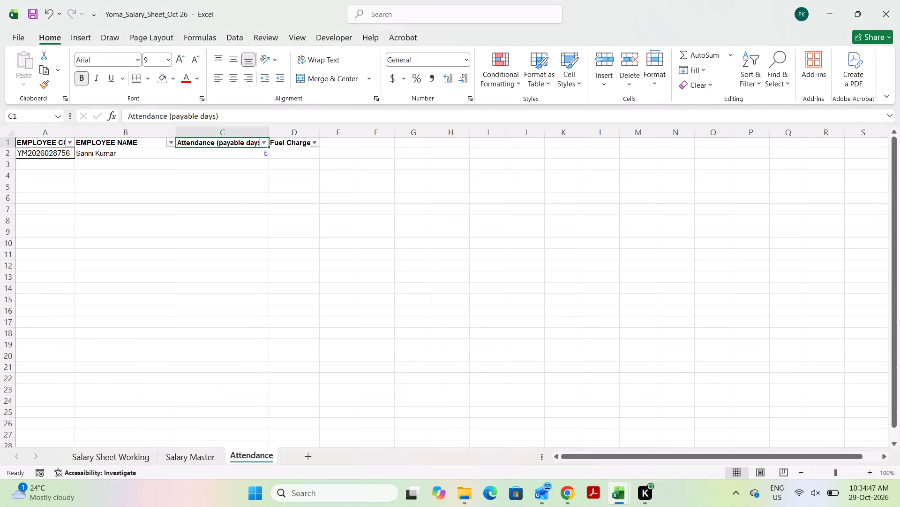
pyautogui.click(194, 457)
pyautogui.click(193, 153)
pyautogui.click(125, 151)
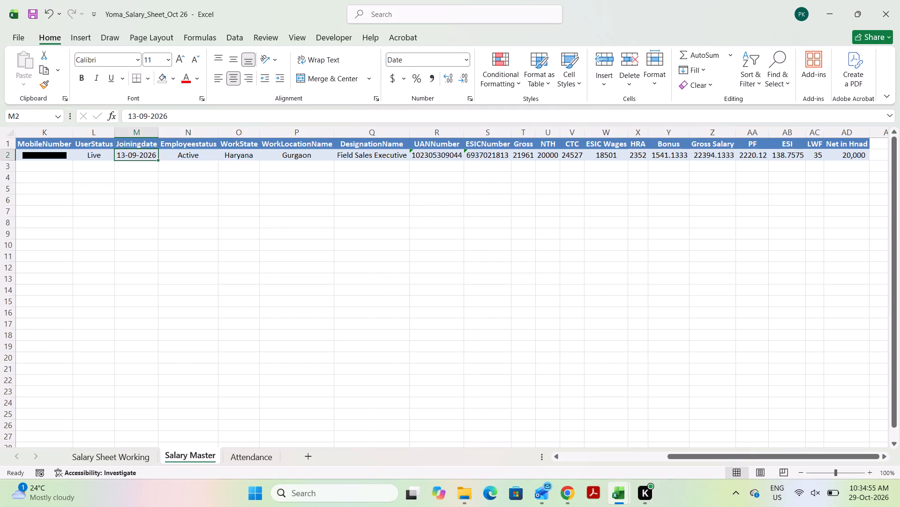
pyautogui.hscroll(1, 442, 223)
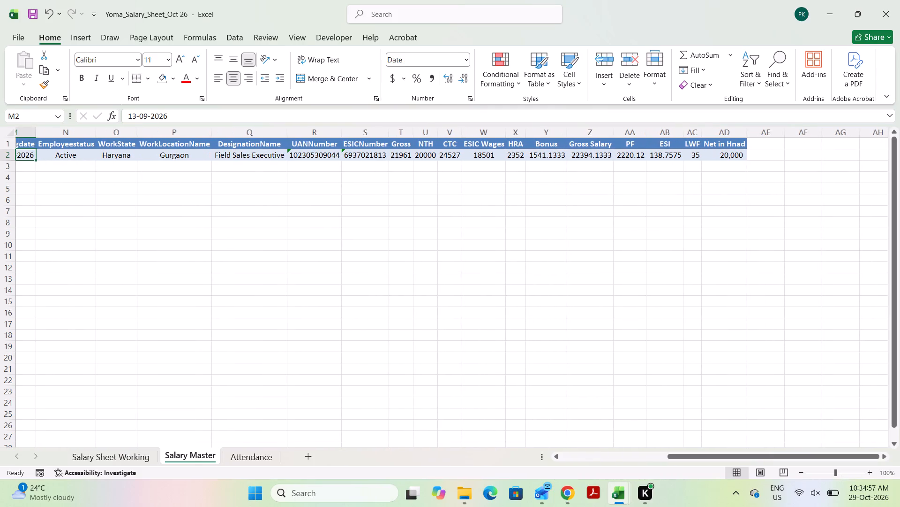
pyautogui.hscroll(1, 442, 223)
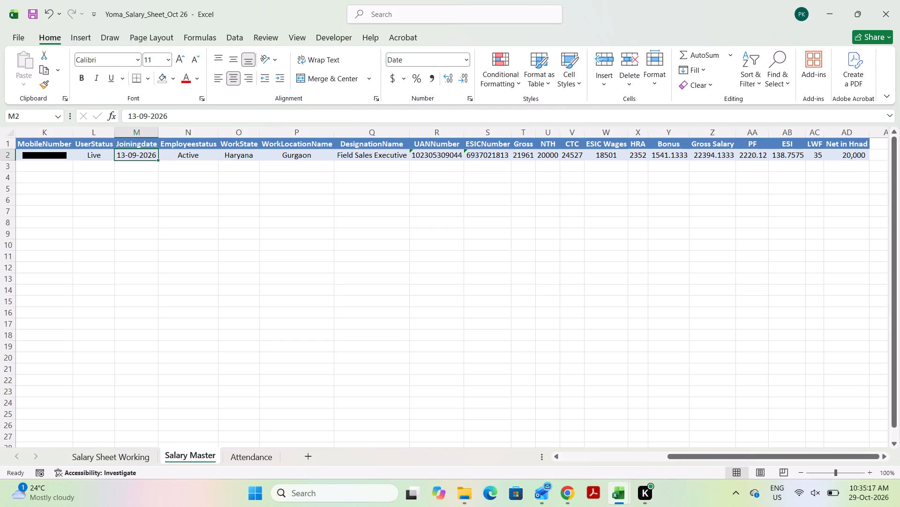
pyautogui.click(161, 187)
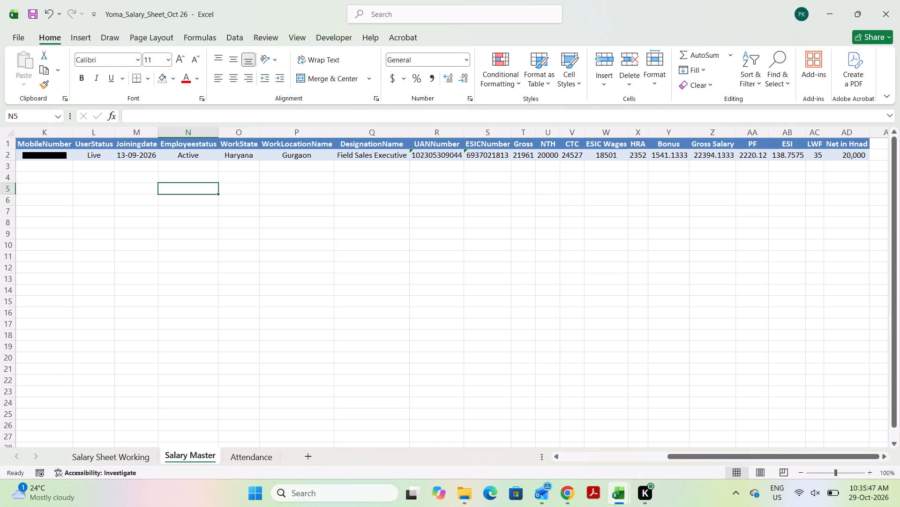
pyautogui.click(864, 491)
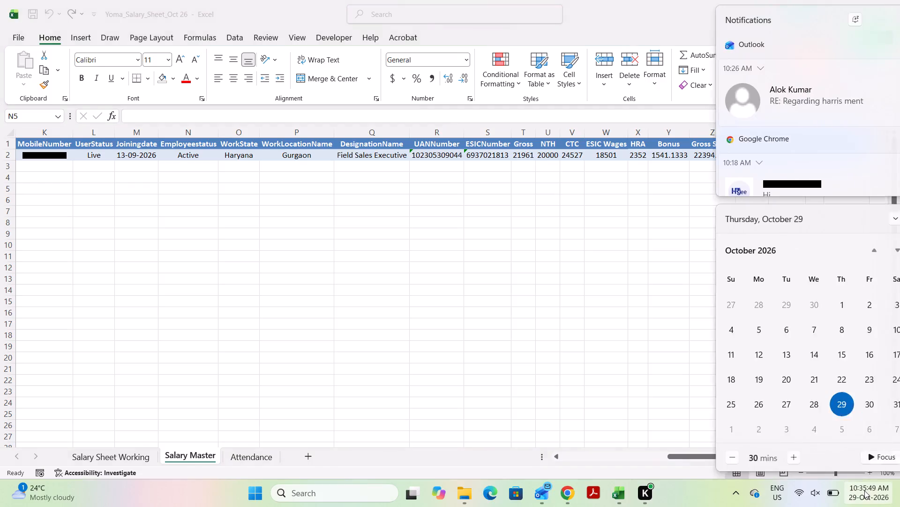
pyautogui.scroll(2, 820, 387)
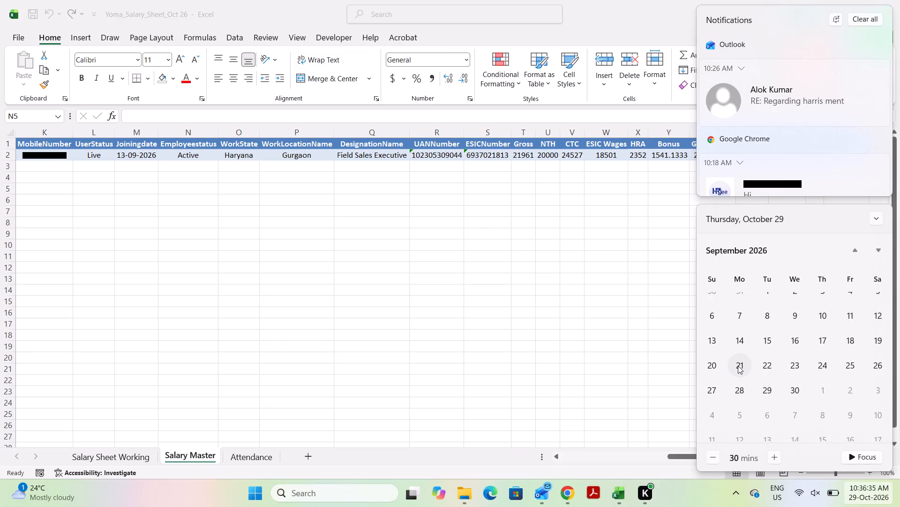
pyautogui.click(419, 301)
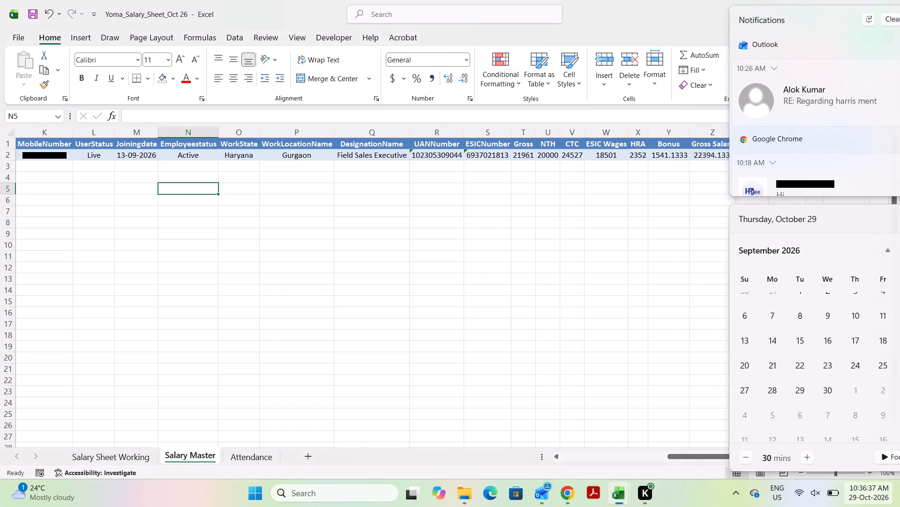
# Enter 21-Seo-2026 as the joining date in G402 of the satya Retail salary breakup workbook.
pyautogui.hotkey('alt', 'Tab')
pyautogui.click(431, 314)
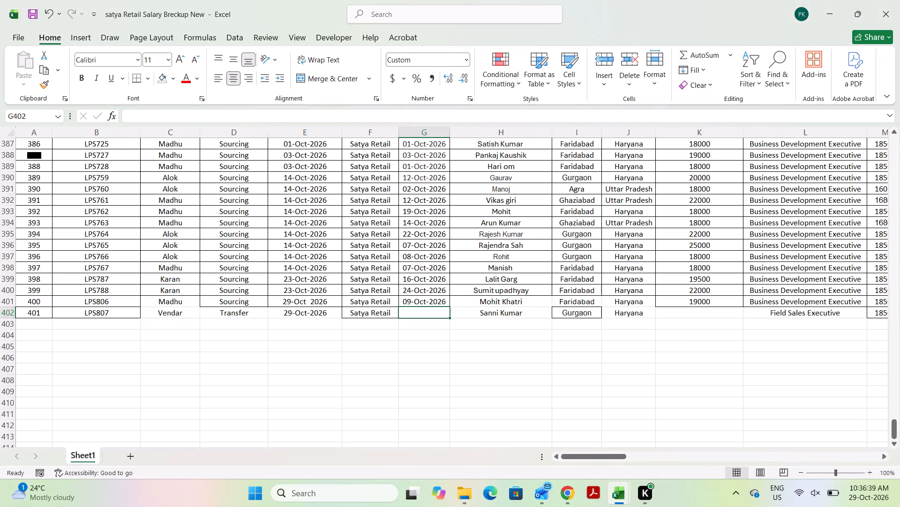
pyautogui.hotkey('shift', 's')
pyautogui.press('BackSpace')
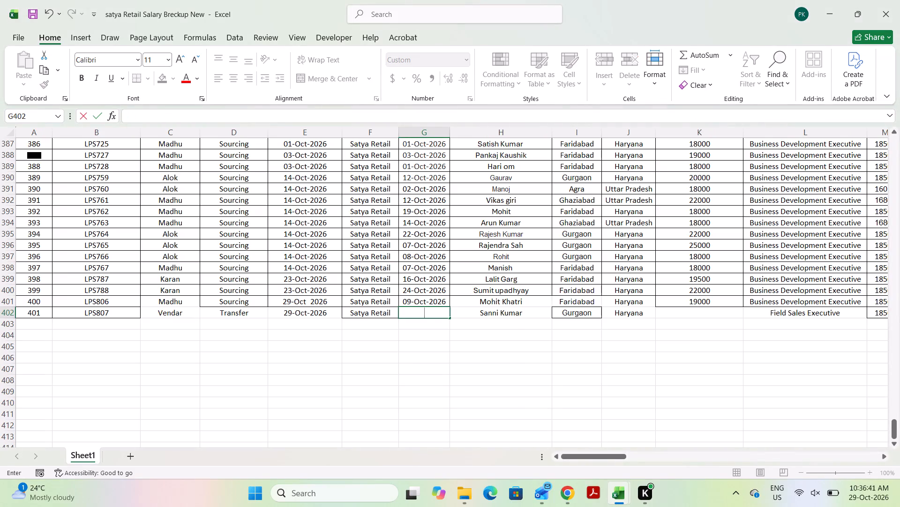
pyautogui.write('21-Seo')
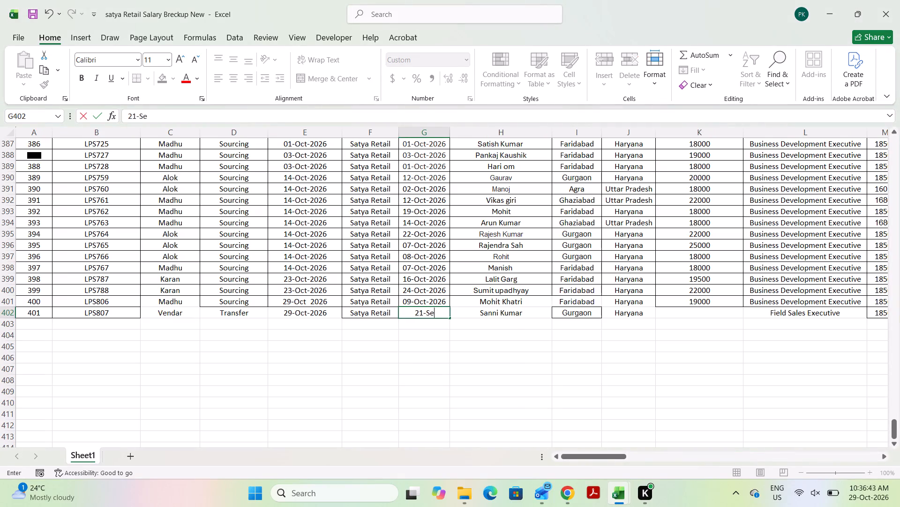
pyautogui.write('-2026')
pyautogui.press('Return')
pyautogui.click(431, 314)
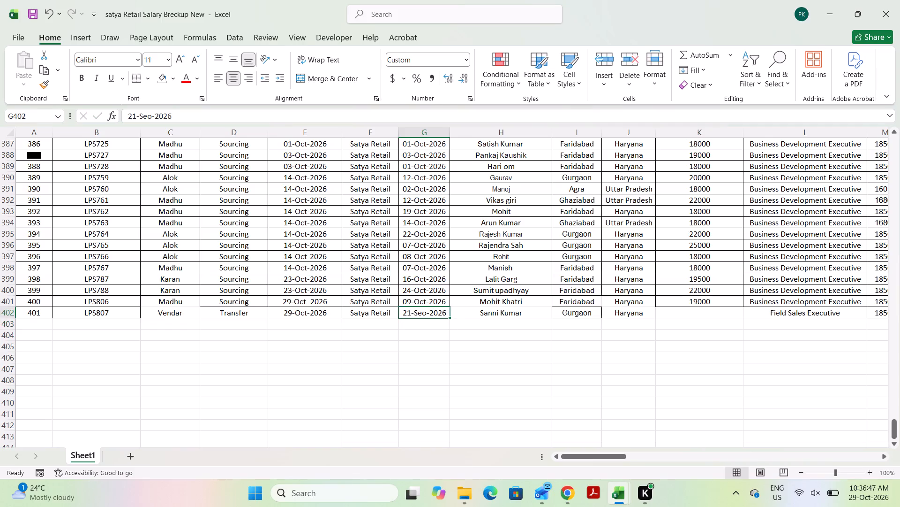
pyautogui.click(488, 330)
pyautogui.hscroll(3, 447, 330)
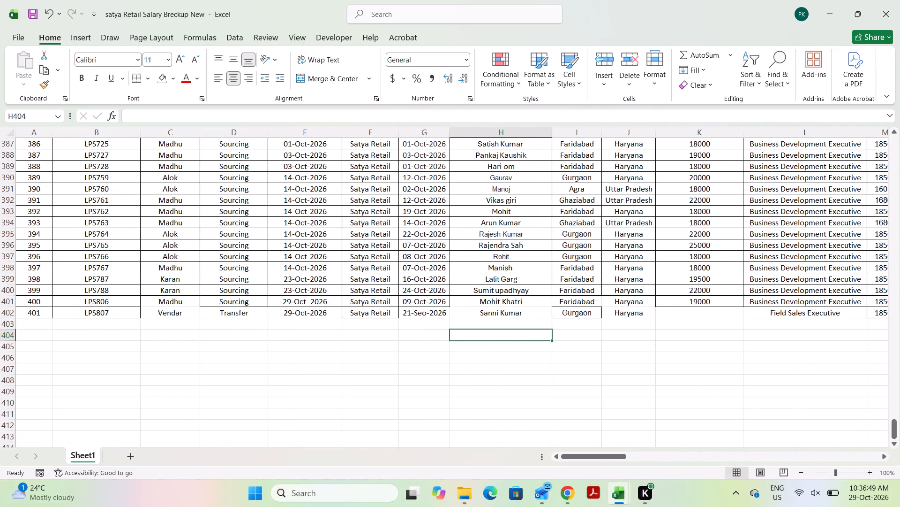
# Fill the net take-home formula from K401 down into K402.
pyautogui.click(34, 312)
pyautogui.hotkey('shift', 'Up')
pyautogui.hotkey('ctrl', 'shift', 'Right')
pyautogui.hotkey('ctrl', 'shift', 'Right')
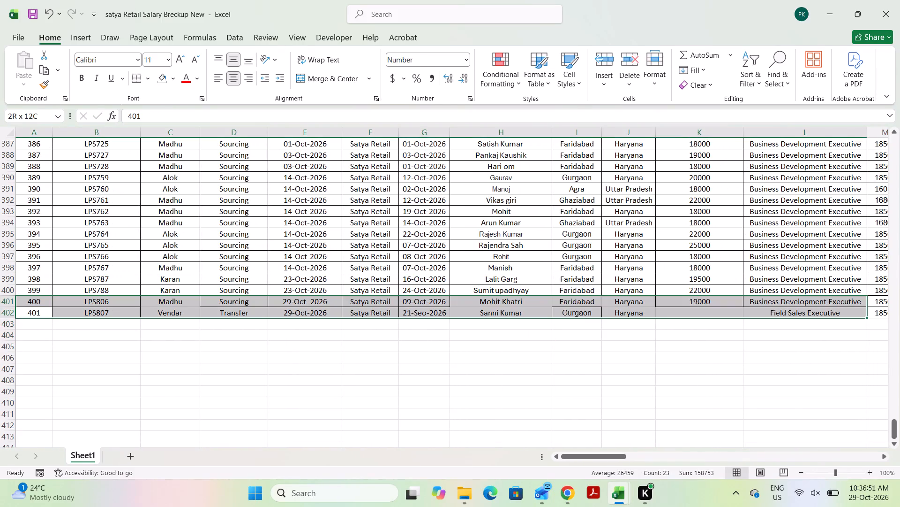
pyautogui.click(702, 300)
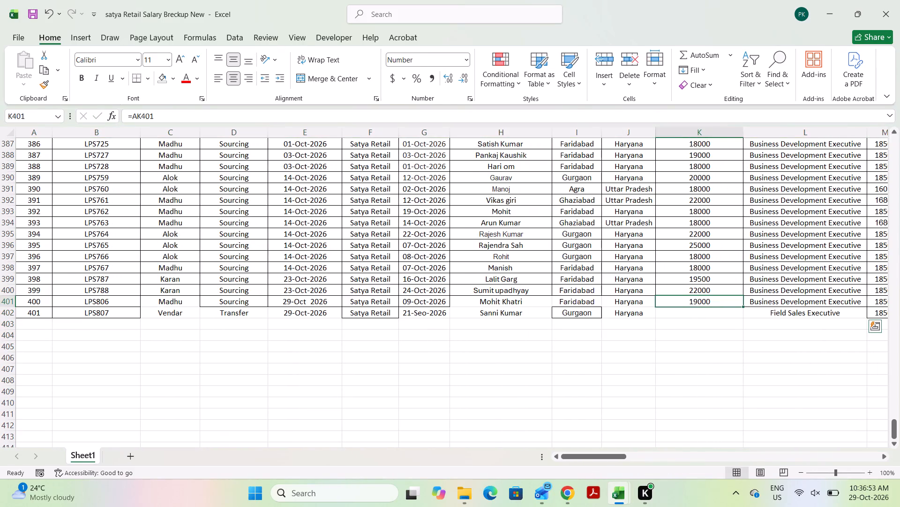
pyautogui.doubleClick(743, 306)
pyautogui.hscroll(1, 454, 323)
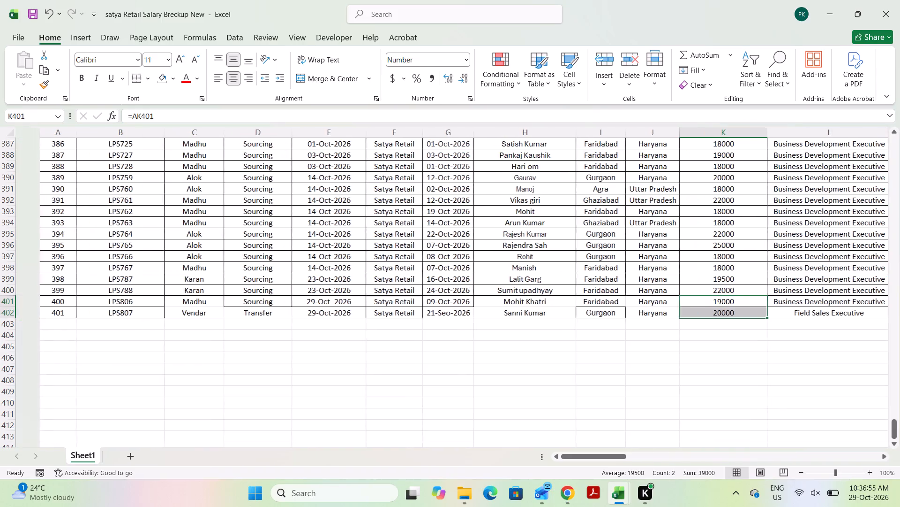
# Apply all borders to rows 401 and 402 across columns A to AM and save the workbook.
pyautogui.click(38, 299)
pyautogui.hotkey('ctrl', 'shift', 'Right')
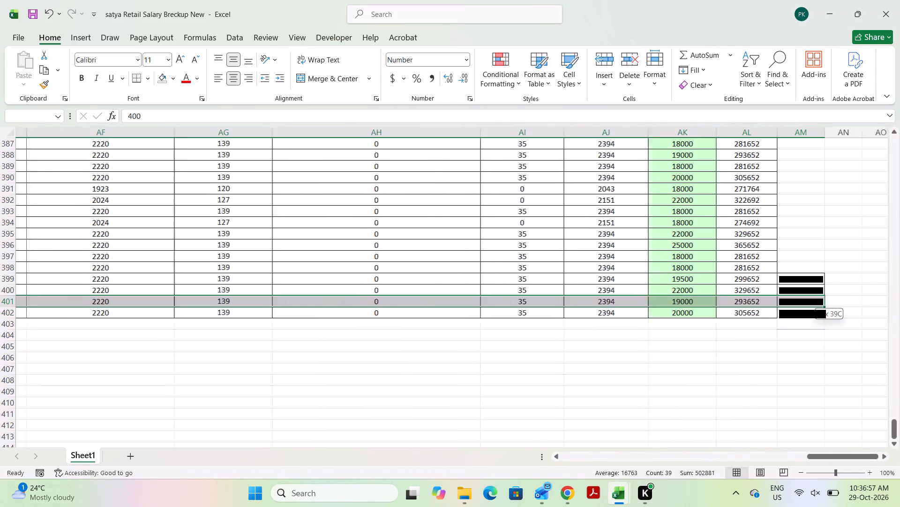
pyautogui.hotkey('shift', 'Down')
pyautogui.write('hba')
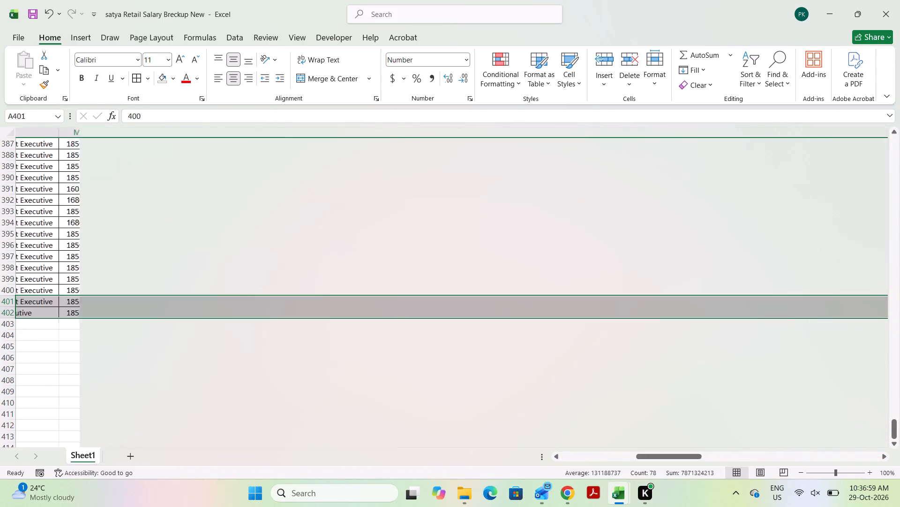
pyautogui.hscroll(7, 120, 333)
pyautogui.hotkey('ctrl', 's')
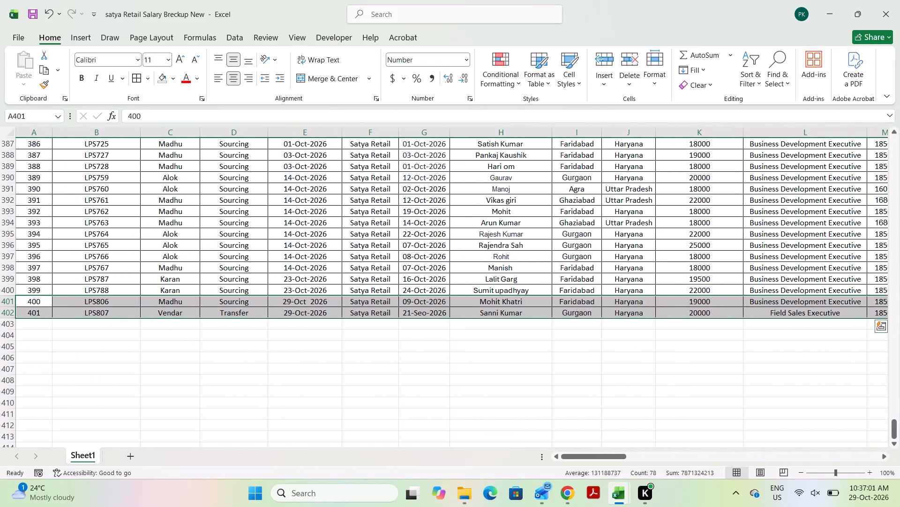
pyautogui.hotkey('ctrl', 'shift', 'Left')
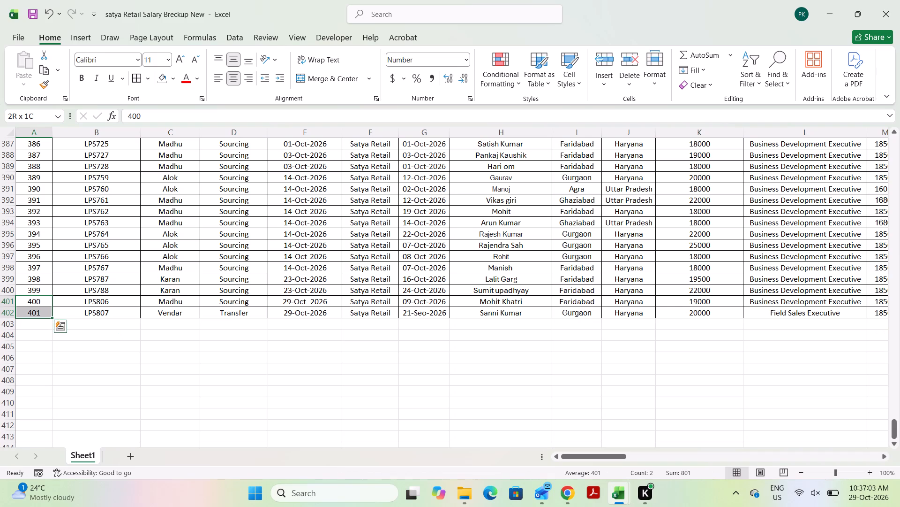
pyautogui.click(48, 299)
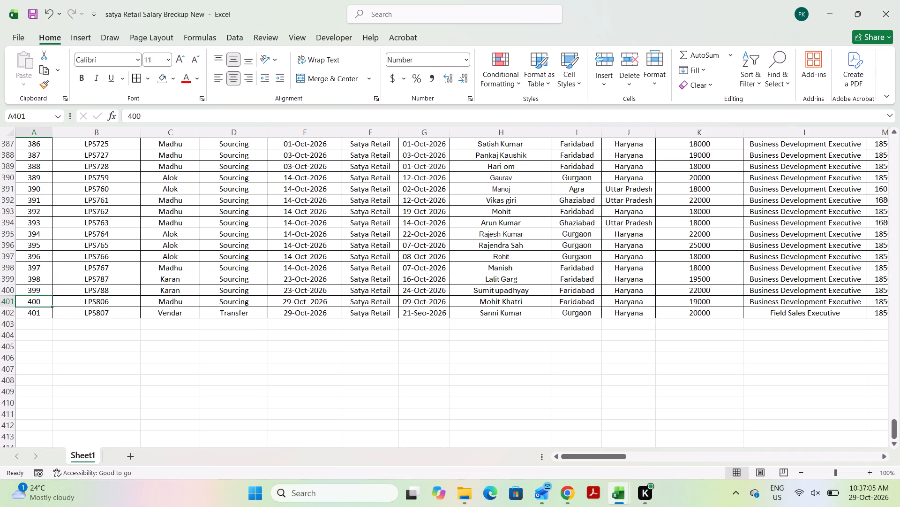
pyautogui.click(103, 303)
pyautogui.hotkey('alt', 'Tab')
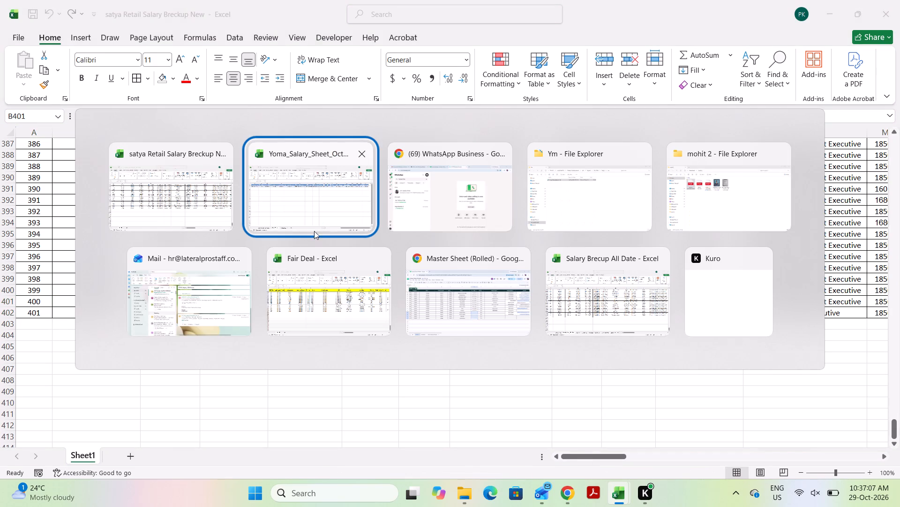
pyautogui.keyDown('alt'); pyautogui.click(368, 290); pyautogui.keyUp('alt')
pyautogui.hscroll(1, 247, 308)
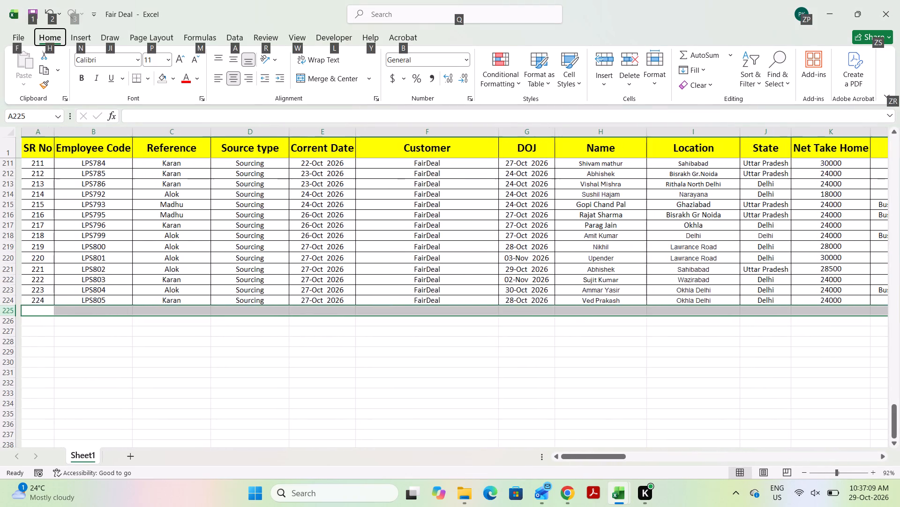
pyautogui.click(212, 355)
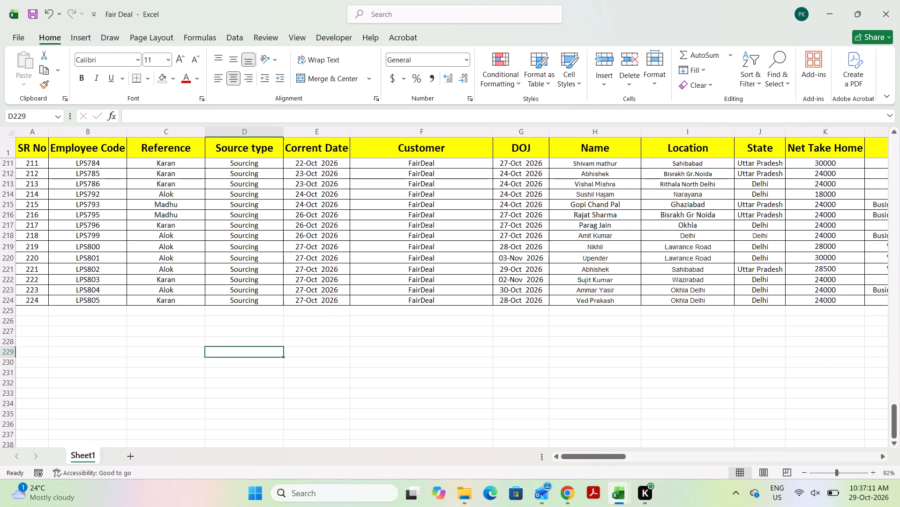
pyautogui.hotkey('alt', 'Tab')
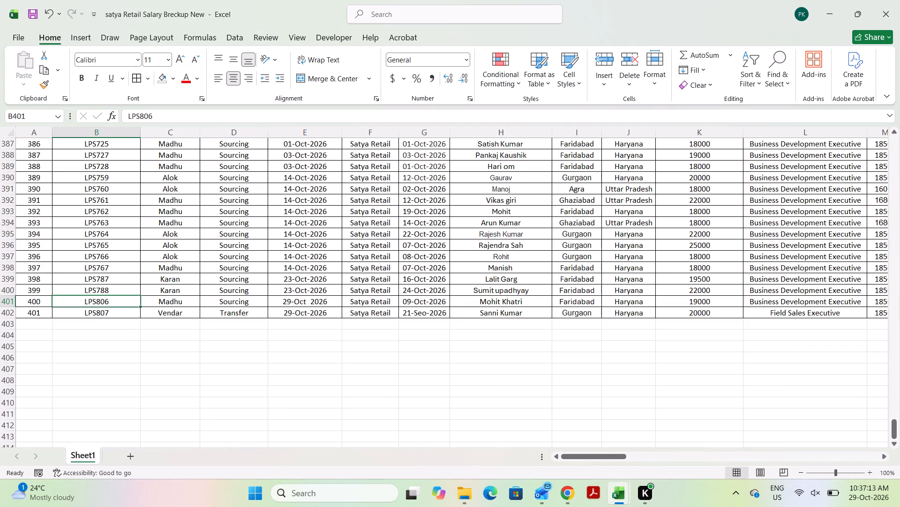
# Copy rows 401 and 402 into the Pankaj Salary Breckup sheet of the Salary Brecup All Date workbook starting at row 401, and save it.
pyautogui.click(3, 296)
pyautogui.click(0, 302)
pyautogui.hotkey('shift', 'Down')
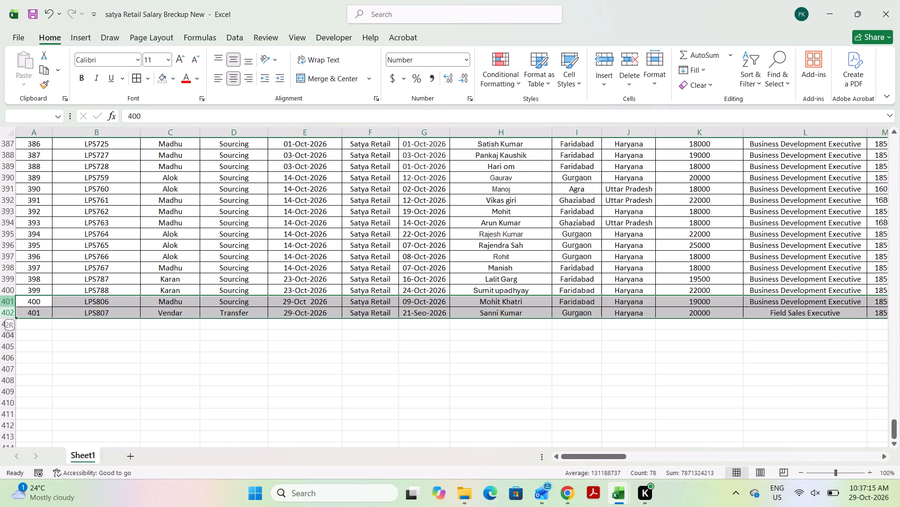
pyautogui.hotkey('ctrl', 'c')
pyautogui.hotkey('alt', 'Tab')
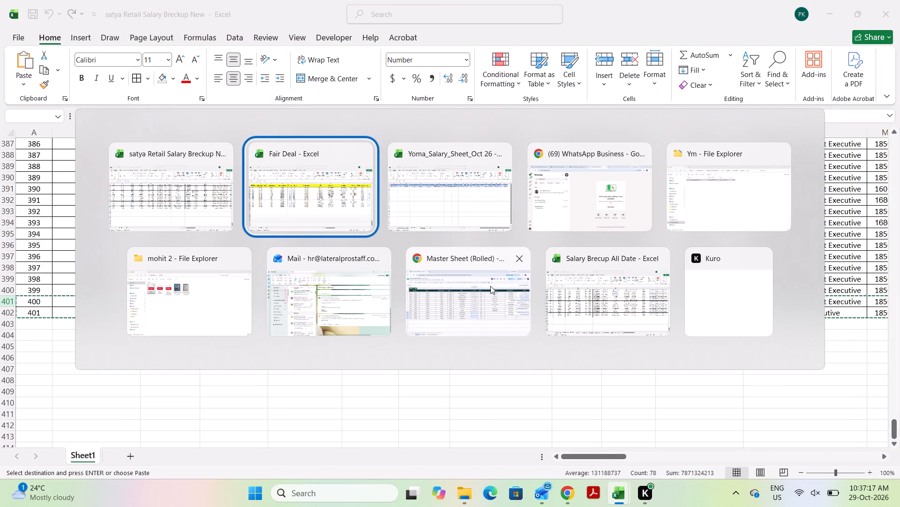
pyautogui.keyDown('alt'); pyautogui.click(583, 308); pyautogui.keyUp('alt')
pyautogui.hscroll(3, 176, 429)
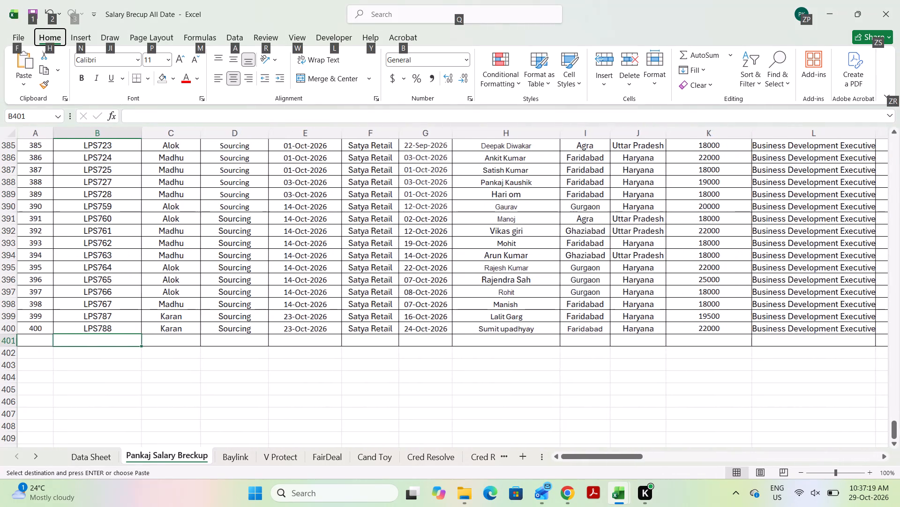
pyautogui.click(37, 340)
pyautogui.hotkey('ctrl', 'v')
pyautogui.click(178, 377)
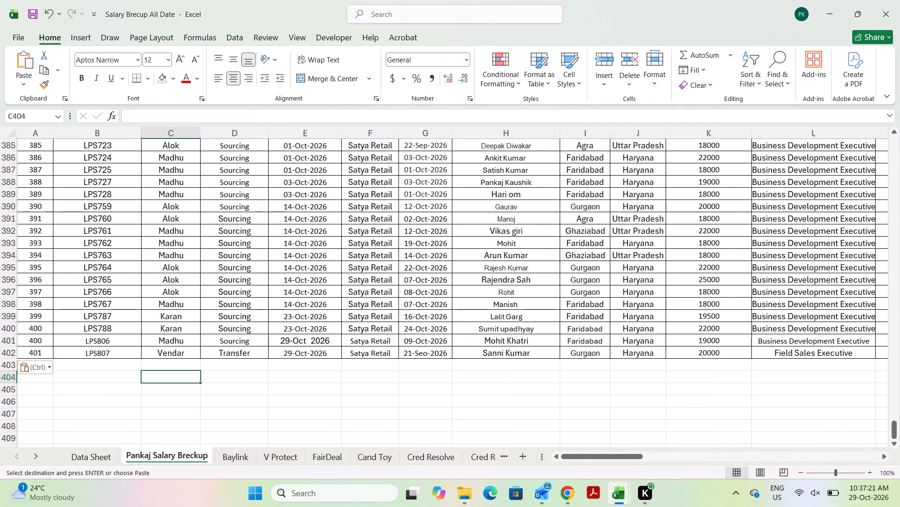
pyautogui.hotkey('ctrl', 's')
pyautogui.hotkey('ctrl', 's')
pyautogui.hscroll(-6, 287, 362)
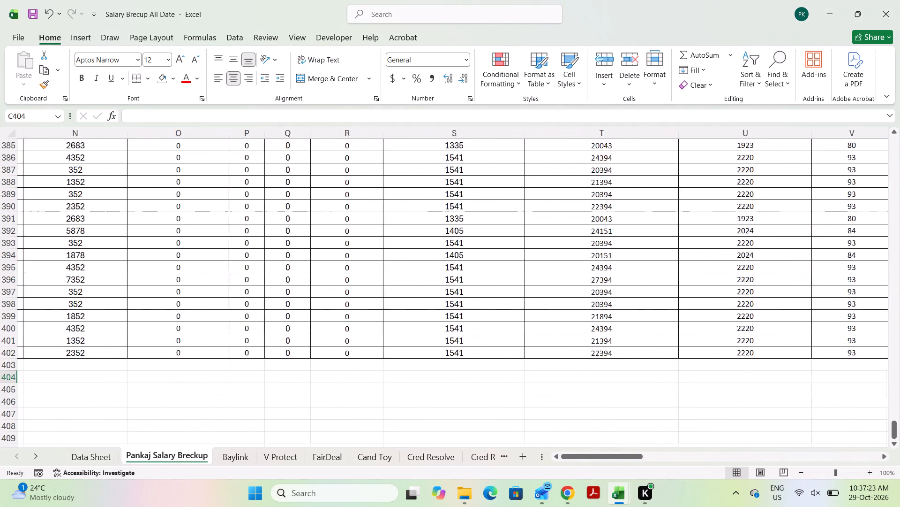
pyautogui.hscroll(-3, 287, 362)
pyautogui.hscroll(5, 287, 362)
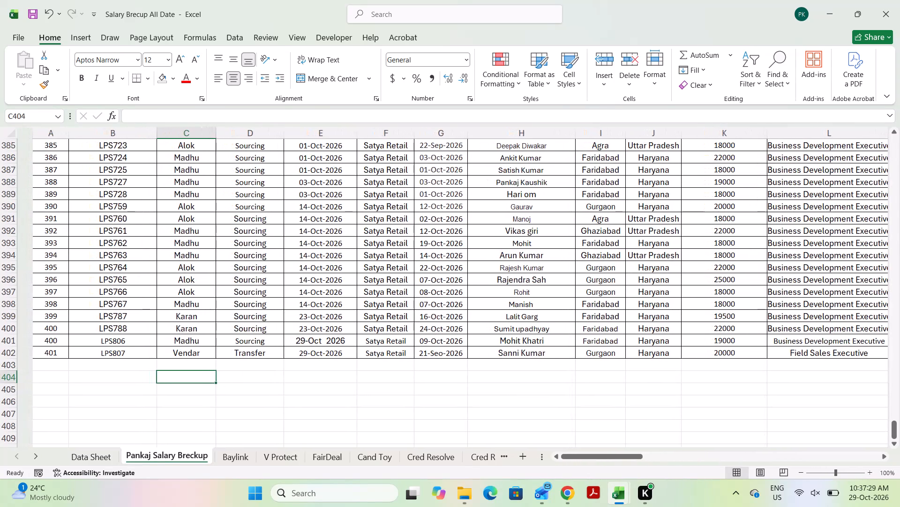
pyautogui.click(450, 383)
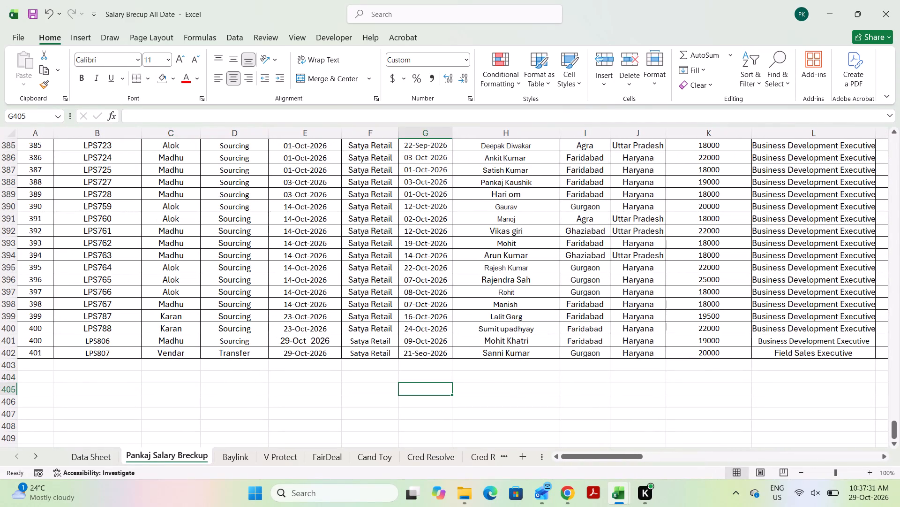
pyautogui.hotkey('ctrl', 's')
# Return to the satya Retail salary breakup workbook and copy rows 401 and 402 again.
pyautogui.hotkey('alt', 'Tab')
pyautogui.hotkey('ctrl', 'c')
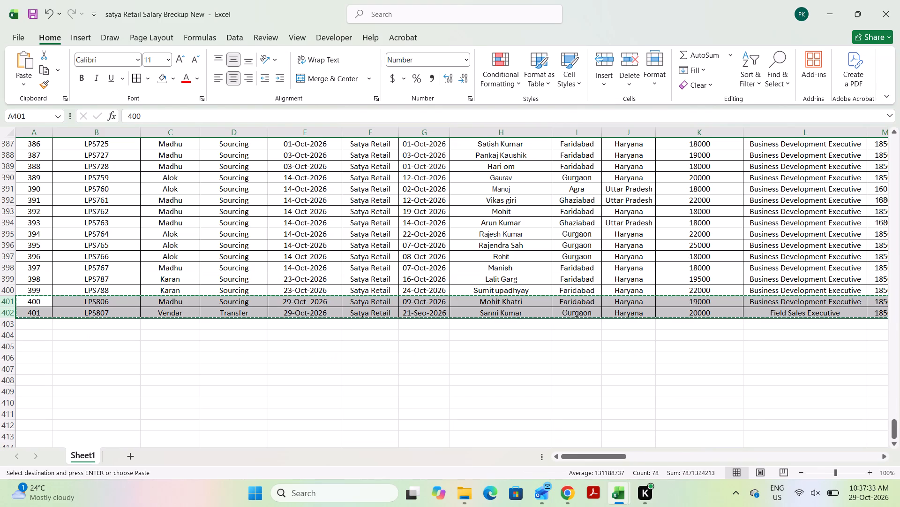
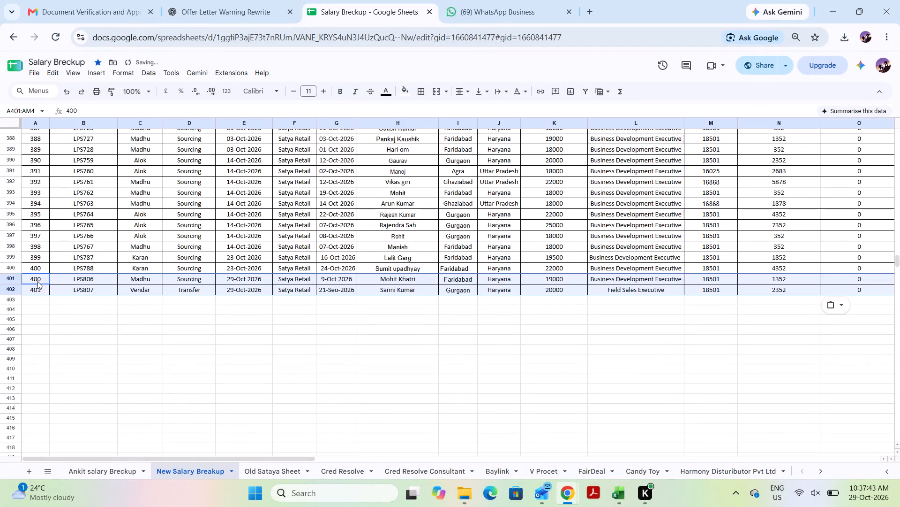
# Check rows 401 and 402 across all columns through AM in the New Salary Breakup sheet.
pyautogui.click(384, 367)
pyautogui.hscroll(1, 365, 329)
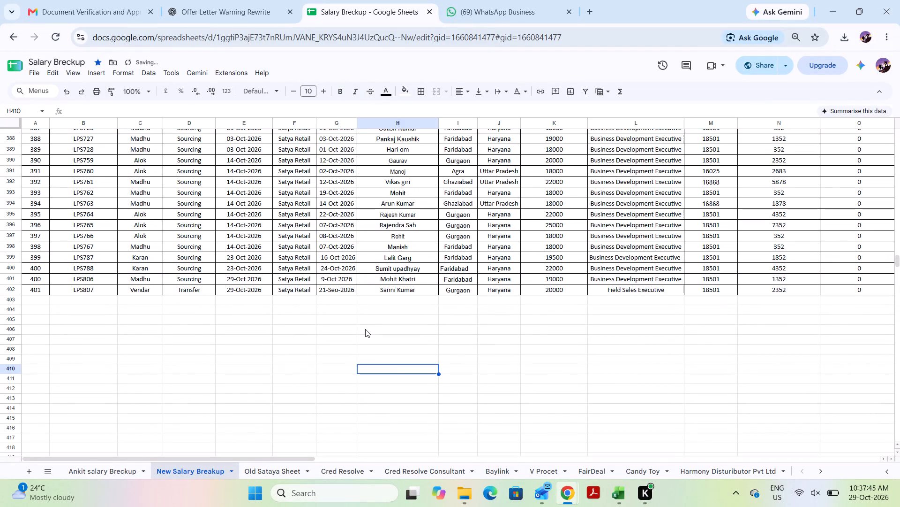
pyautogui.hscroll(-10, 538, 323)
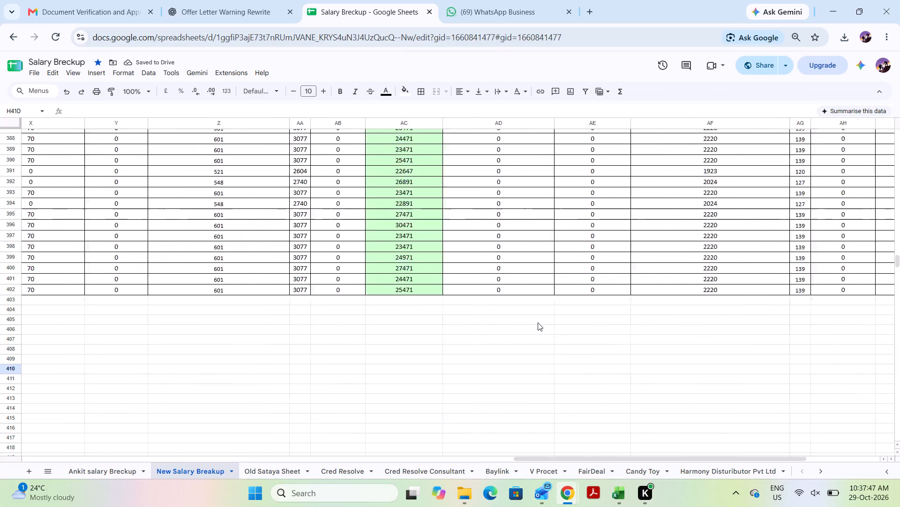
pyautogui.hscroll(-10, 538, 323)
pyautogui.hscroll(12, 538, 323)
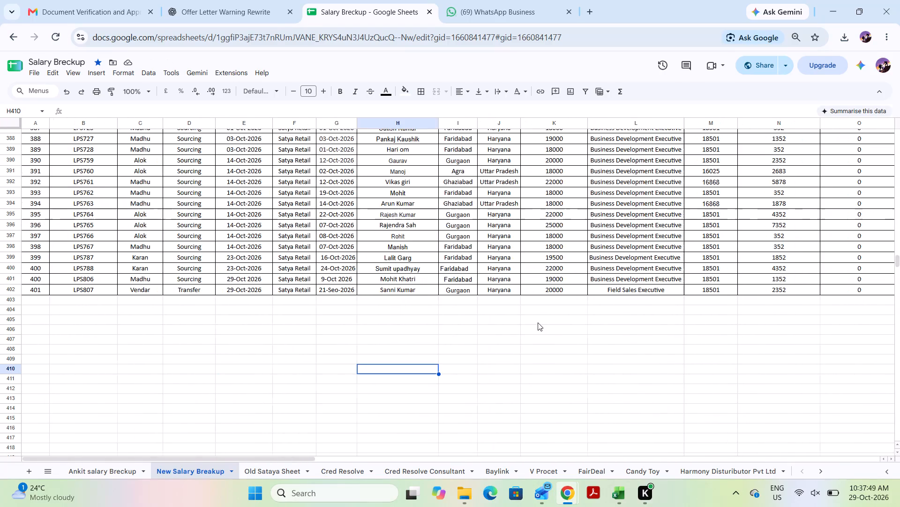
pyautogui.hscroll(-14, 442, 313)
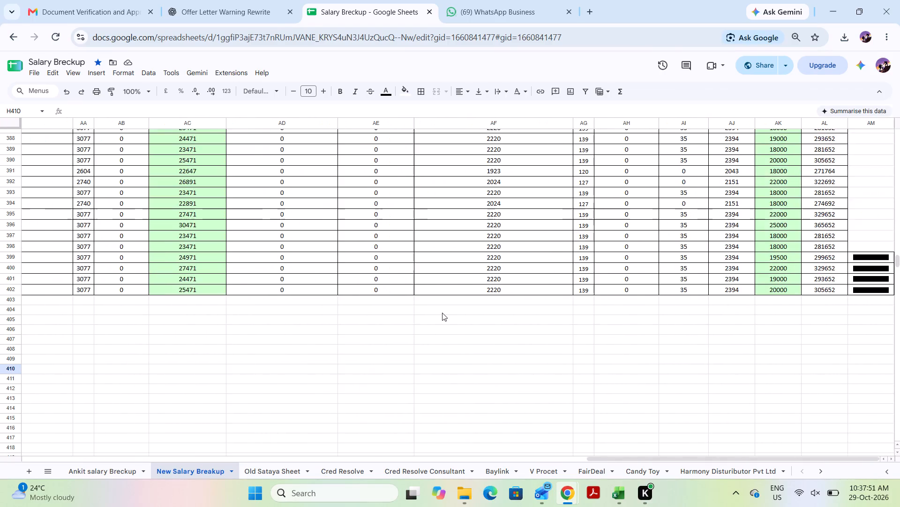
pyautogui.hscroll(12, 442, 313)
# Switch to Excel and save both the satya Retail Salary Breckup New and the Salary Brecup All Date workbooks.
pyautogui.hotkey('alt', 'Tab')
pyautogui.click(343, 335)
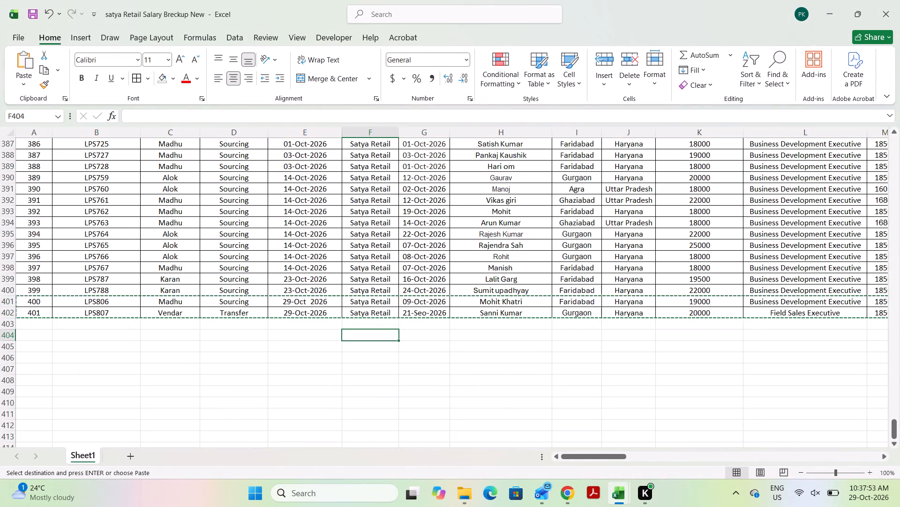
pyautogui.hotkey('ctrl', 's')
pyautogui.hotkey('ctrl', 's')
pyautogui.hotkey('alt', 'Tab')
pyautogui.hotkey('alt', 'Tab')
pyautogui.click(290, 376)
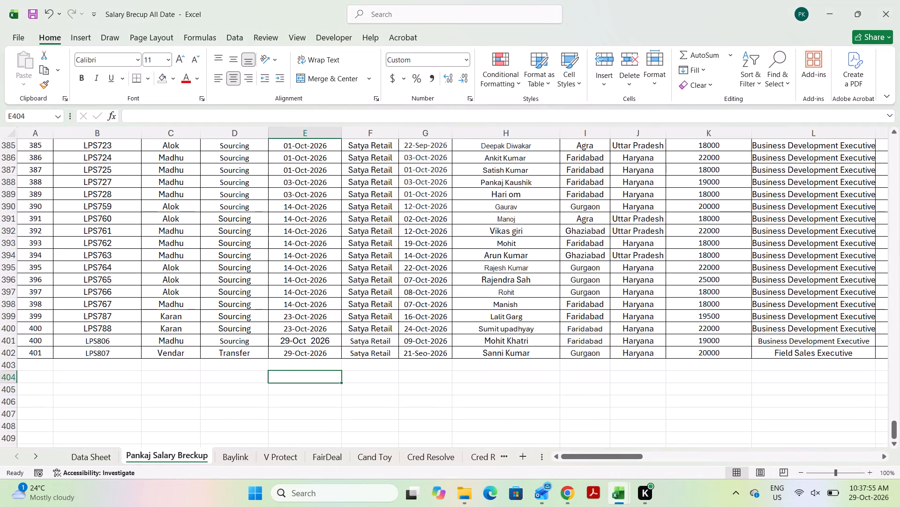
pyautogui.hotkey('ctrl', 's')
pyautogui.hotkey('ctrl', 's')
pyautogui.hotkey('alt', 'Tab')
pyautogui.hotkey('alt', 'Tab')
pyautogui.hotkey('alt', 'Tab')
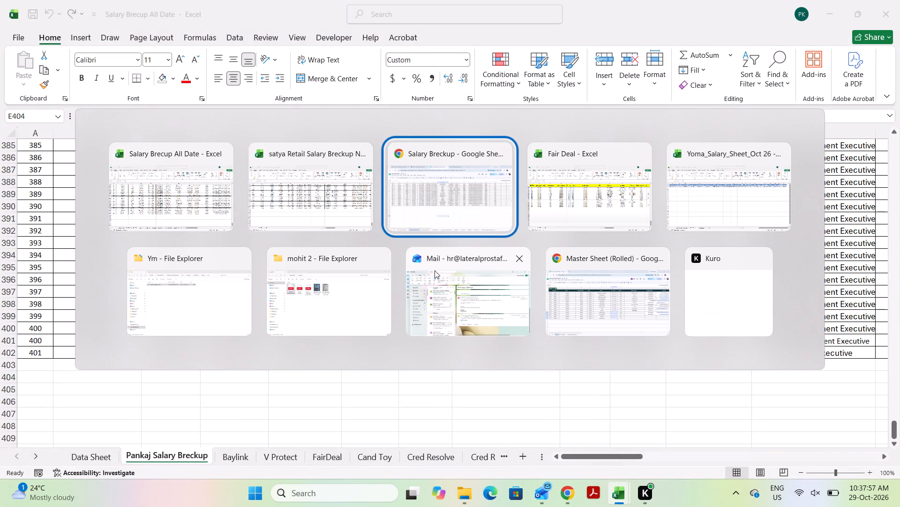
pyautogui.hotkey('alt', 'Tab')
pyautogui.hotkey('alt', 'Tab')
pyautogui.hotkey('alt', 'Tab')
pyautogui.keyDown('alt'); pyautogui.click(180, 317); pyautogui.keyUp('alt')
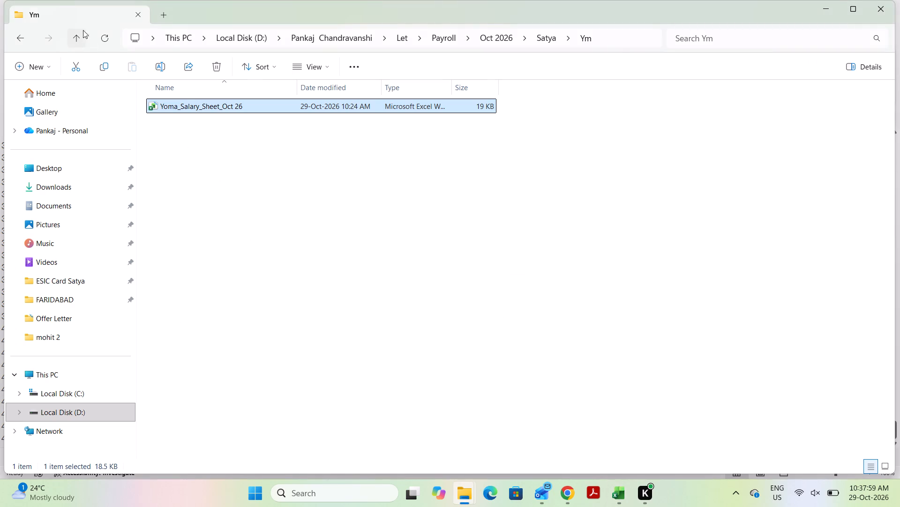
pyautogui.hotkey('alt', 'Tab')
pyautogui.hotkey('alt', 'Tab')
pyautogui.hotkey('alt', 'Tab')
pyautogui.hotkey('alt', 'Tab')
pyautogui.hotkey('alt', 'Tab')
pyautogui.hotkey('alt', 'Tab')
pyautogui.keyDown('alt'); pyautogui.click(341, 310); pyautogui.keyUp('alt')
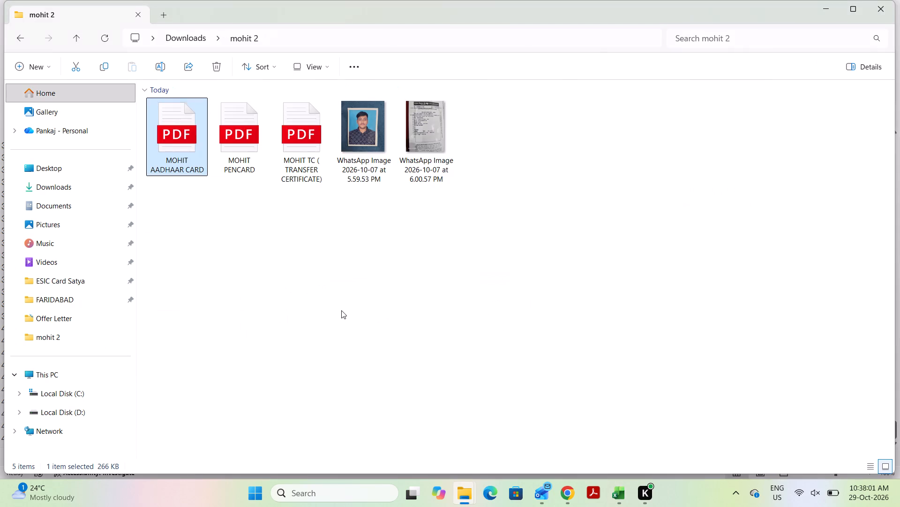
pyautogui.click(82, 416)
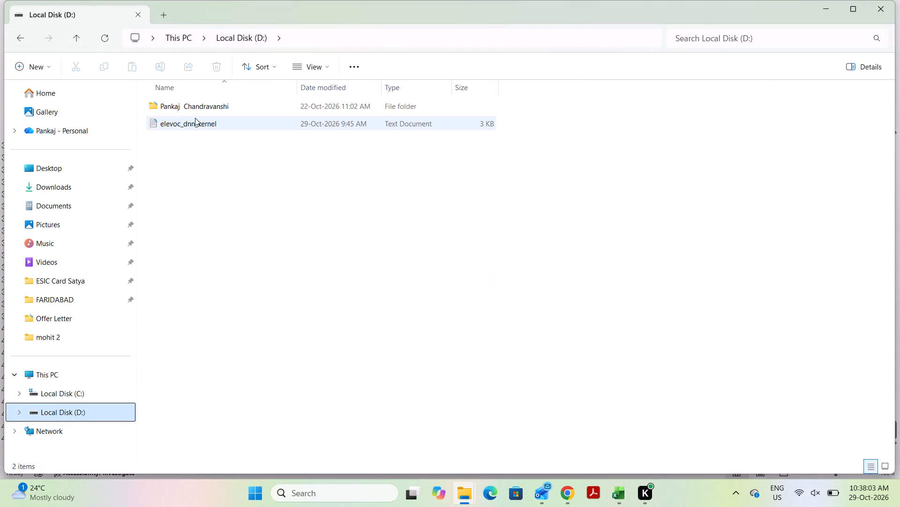
# Open the Offer Letter Word document from the satya Retail Offer Letter Formet folder, inside Let > offerLetter on drive D, in a new File Explorer window.
pyautogui.rightClick(463, 496)
pyautogui.click(430, 425)
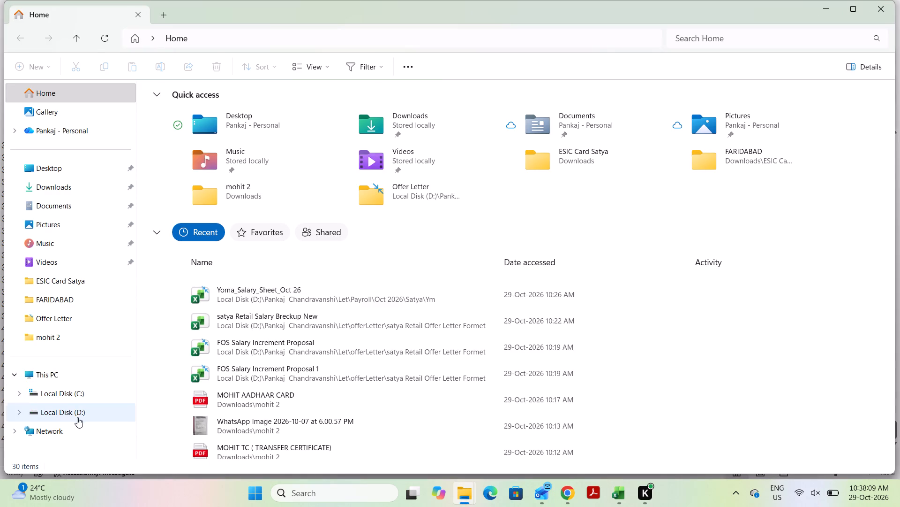
pyautogui.click(76, 415)
pyautogui.doubleClick(182, 110)
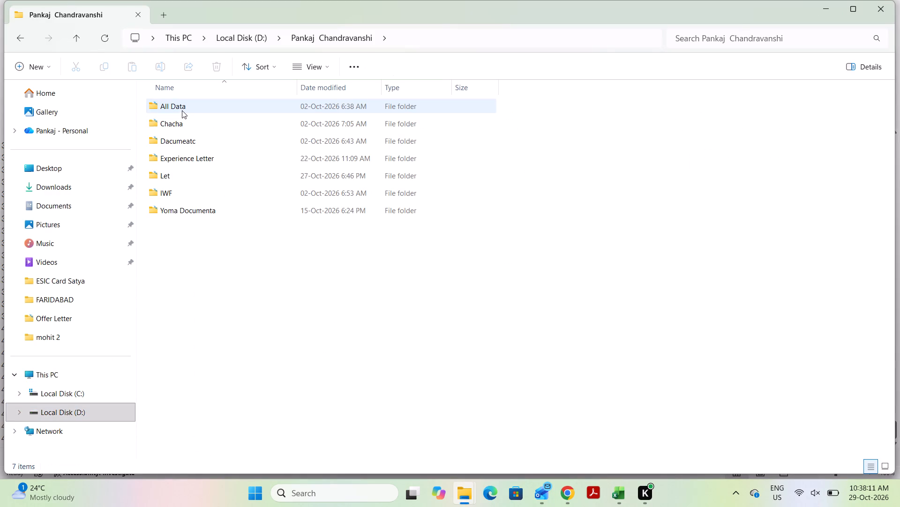
pyautogui.doubleClick(184, 175)
pyautogui.scroll(-1, 245, 283)
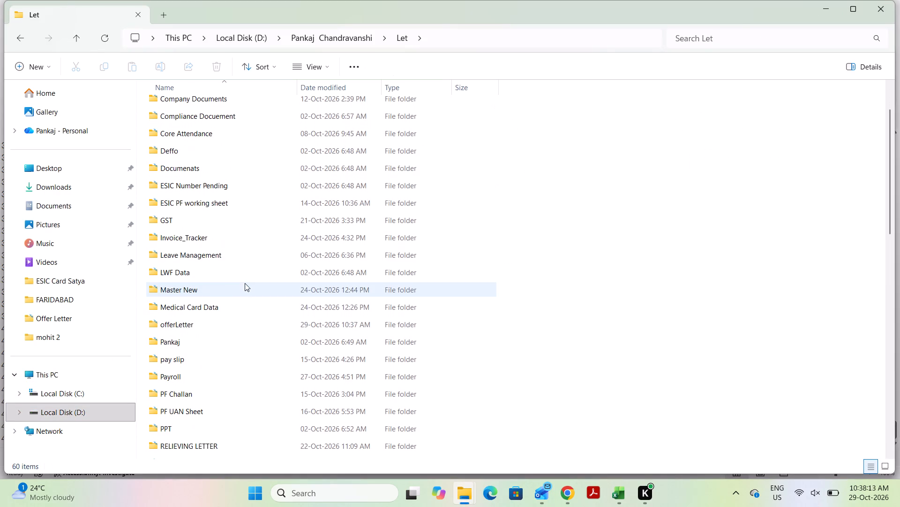
pyautogui.click(202, 307)
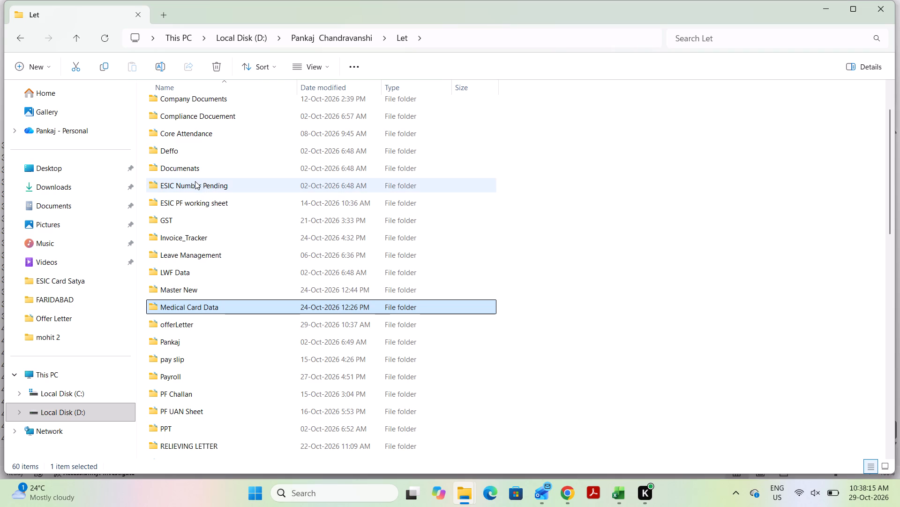
pyautogui.click(196, 183)
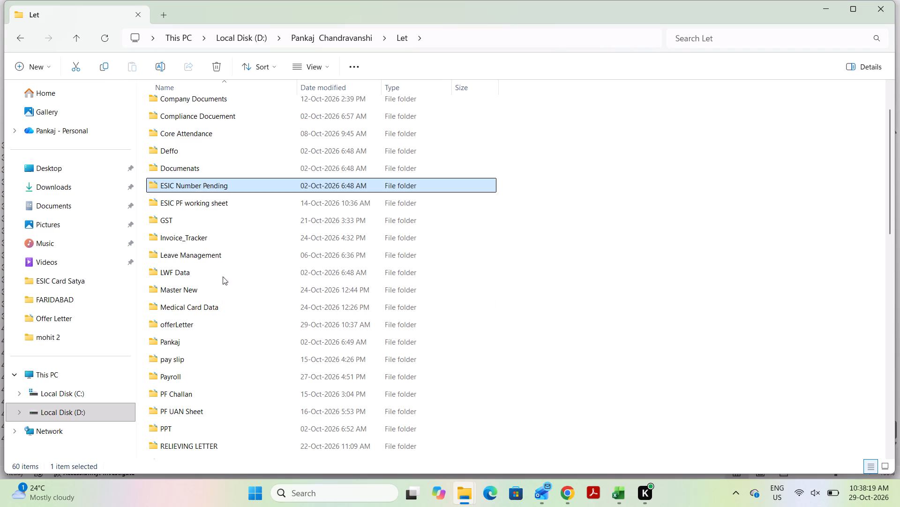
pyautogui.doubleClick(192, 323)
pyautogui.doubleClick(214, 262)
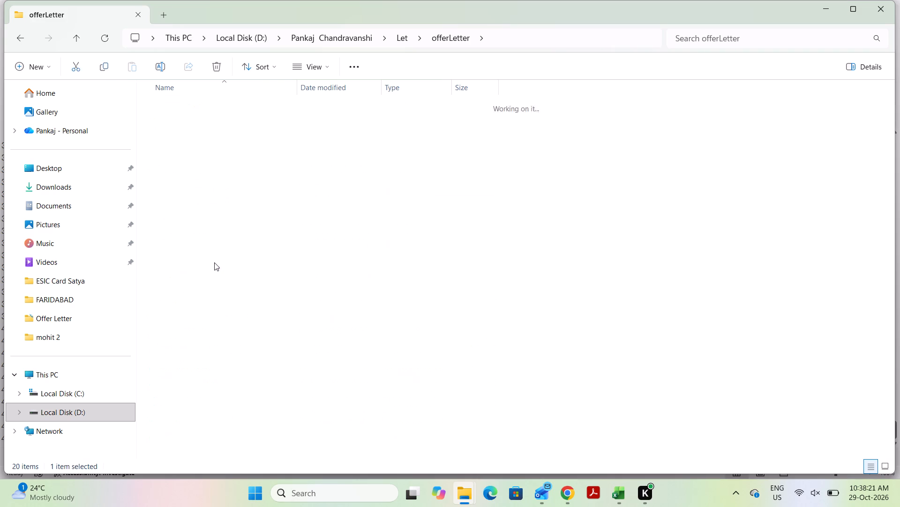
pyautogui.doubleClick(189, 209)
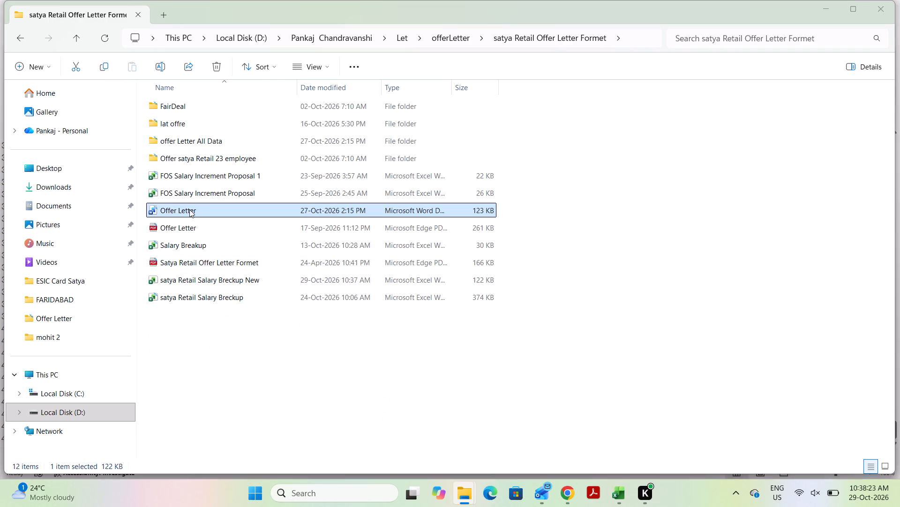
pyautogui.click(464, 296)
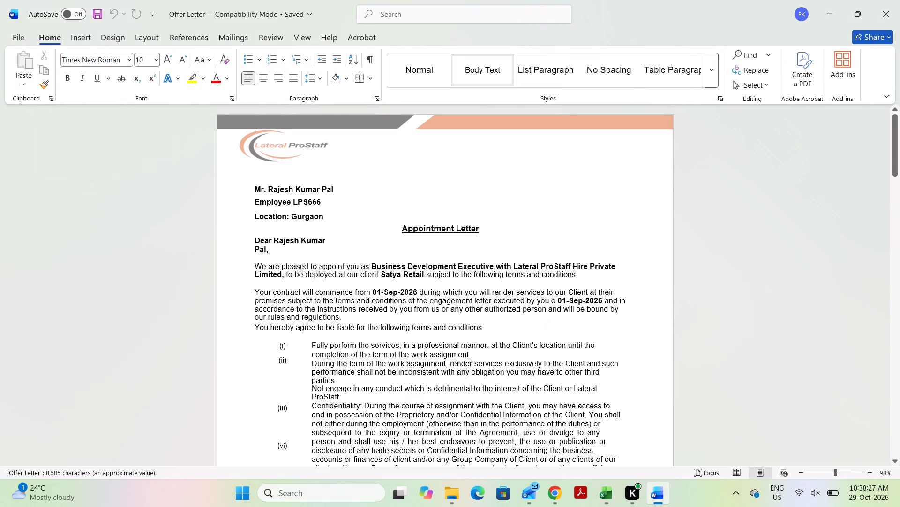
pyautogui.scroll(-1, 462, 334)
pyautogui.click(228, 40)
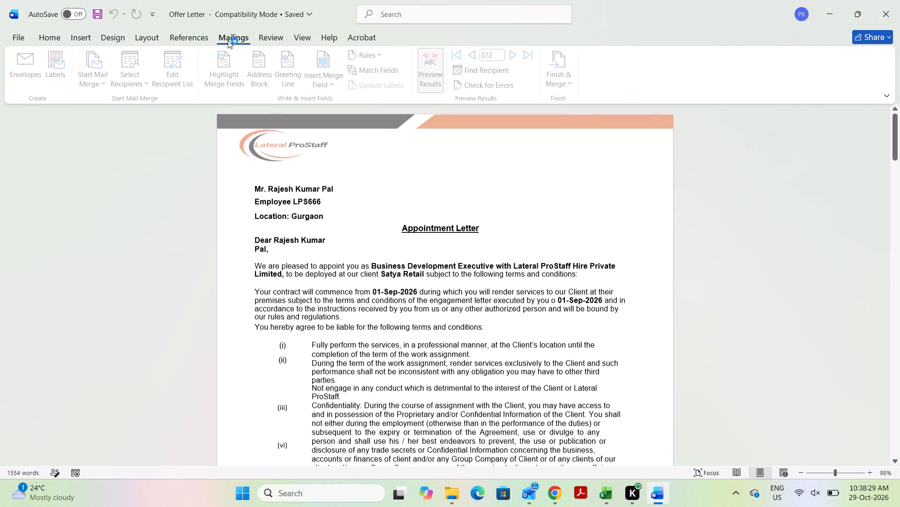
pyautogui.tripleClick(517, 56)
pyautogui.tripleClick(517, 56)
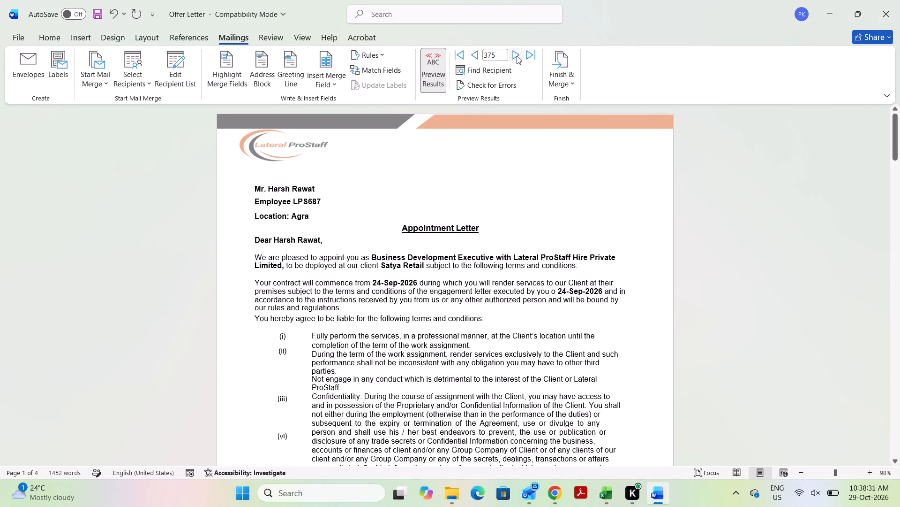
pyautogui.tripleClick(517, 56)
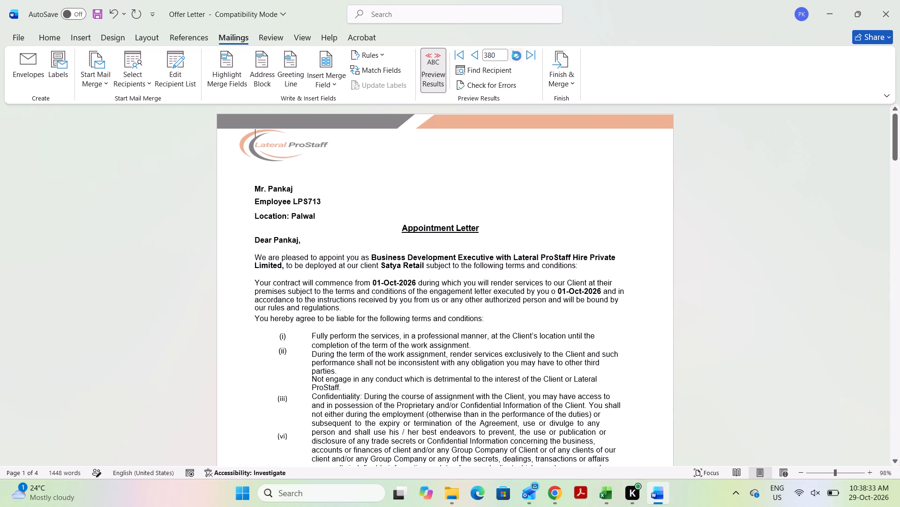
pyautogui.tripleClick(517, 56)
pyautogui.tripleClick(517, 56)
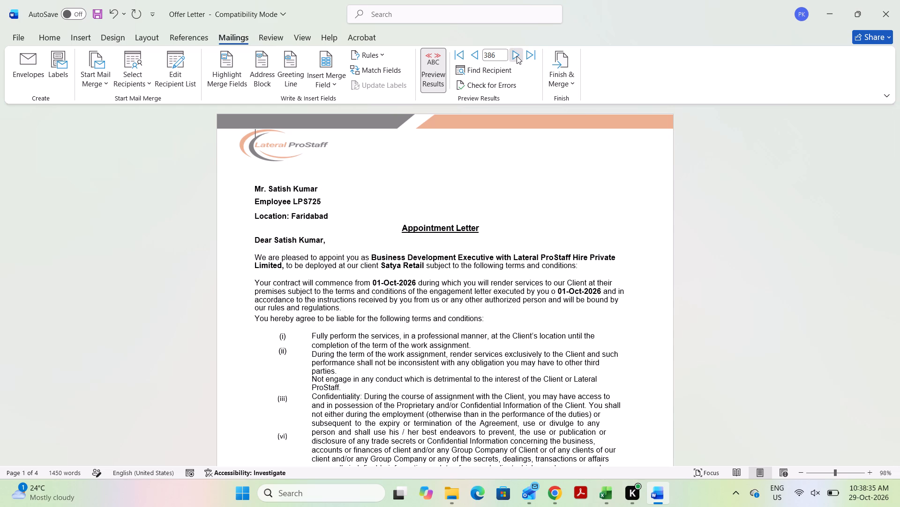
pyautogui.tripleClick(517, 56)
pyautogui.tripleClick(517, 56)
pyautogui.tripleClick(517, 56)
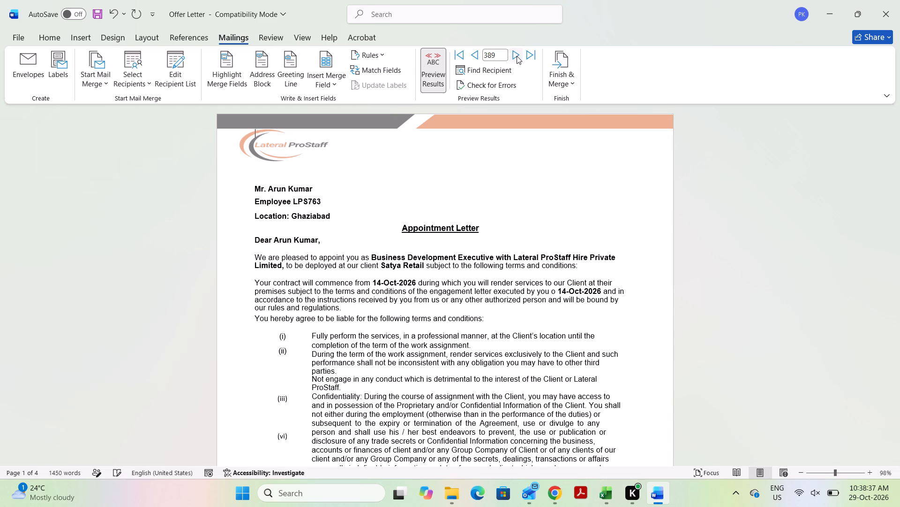
pyautogui.tripleClick(517, 56)
pyautogui.tripleClick(517, 56)
pyautogui.tripleClick(517, 56)
pyautogui.click(517, 56)
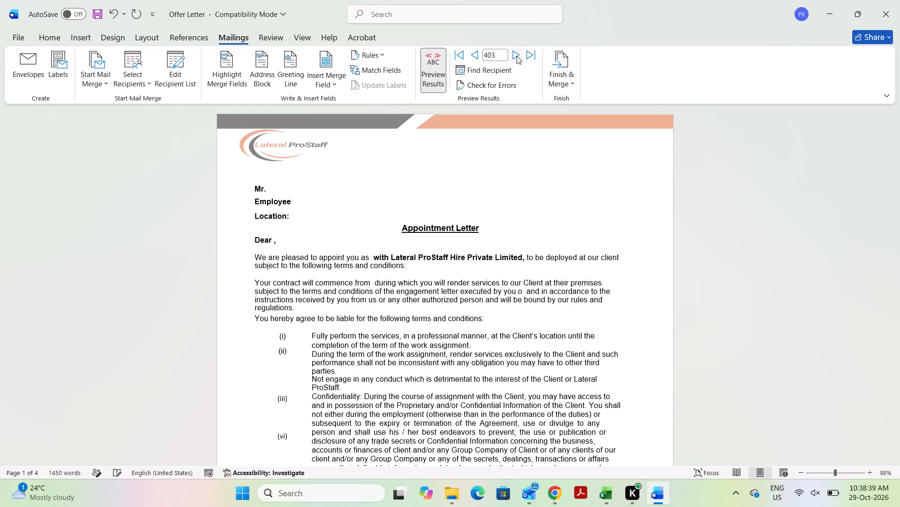
pyautogui.click(476, 55)
pyautogui.click(476, 55)
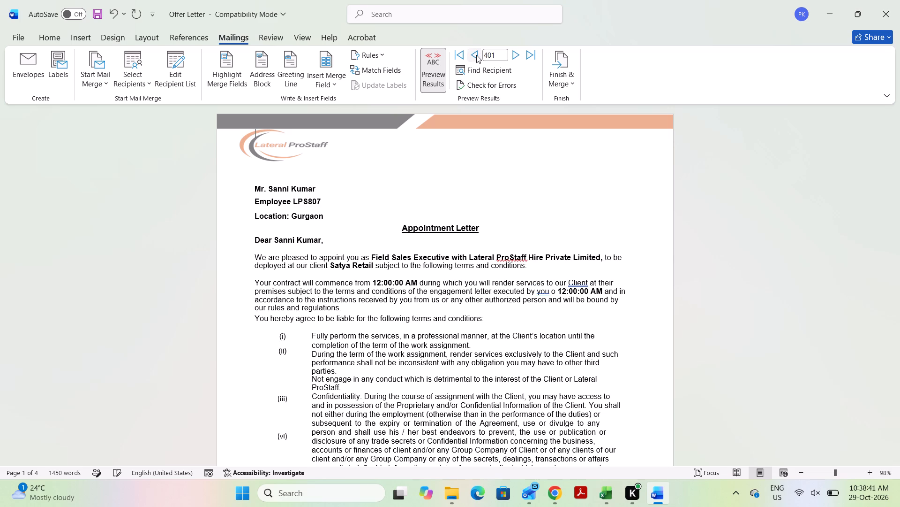
pyautogui.click(476, 55)
pyautogui.scroll(-1, 487, 252)
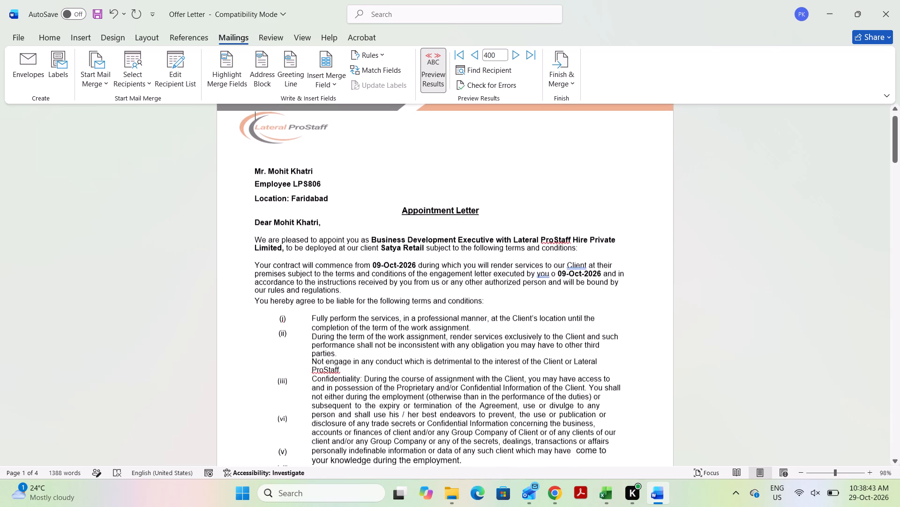
pyautogui.scroll(-14, 486, 341)
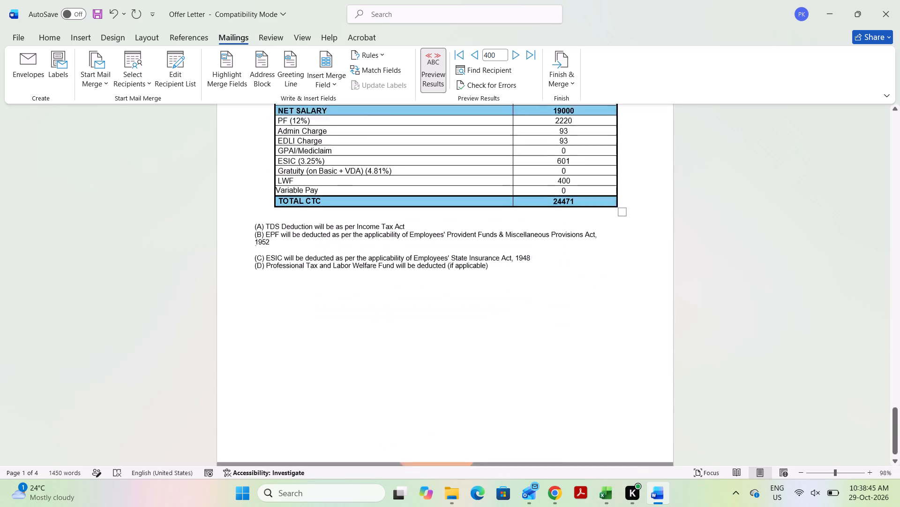
pyautogui.scroll(-8, 486, 341)
pyautogui.scroll(16, 486, 341)
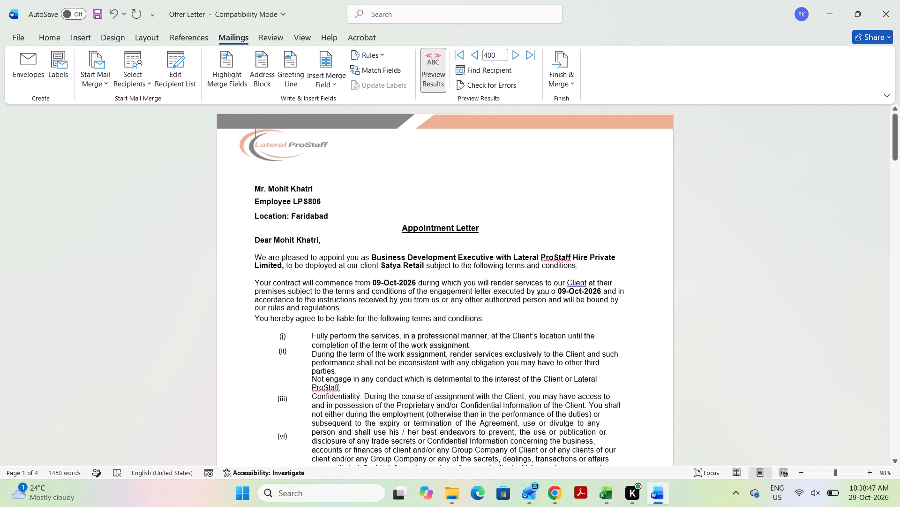
pyautogui.hotkey('ctrl', 'p')
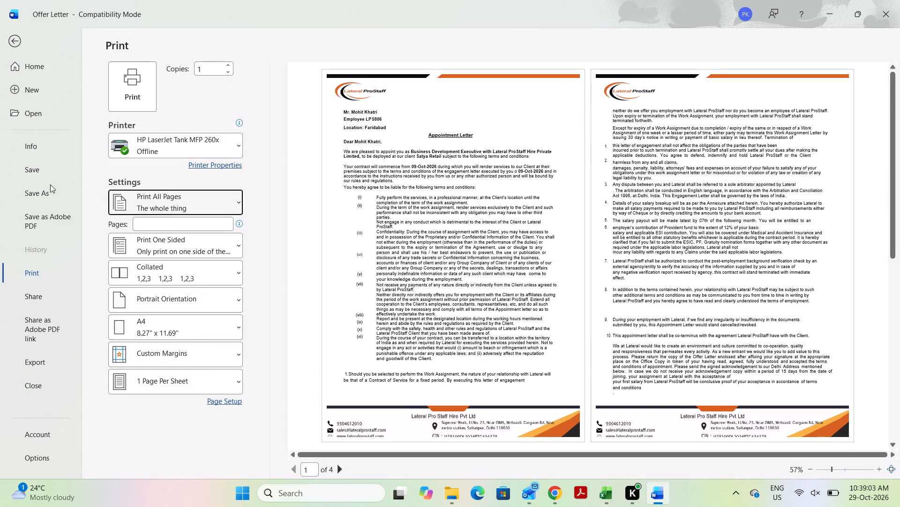
pyautogui.click(52, 195)
pyautogui.click(396, 126)
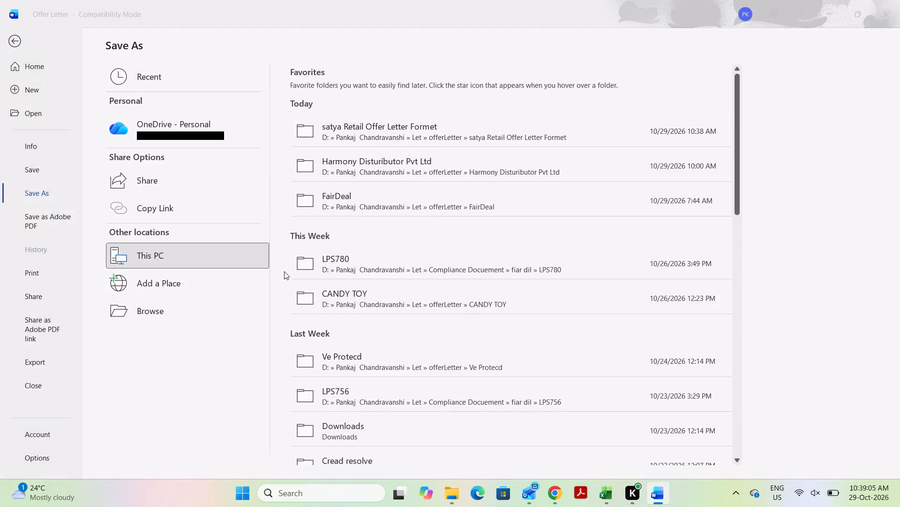
pyautogui.click(170, 209)
pyautogui.press('p')
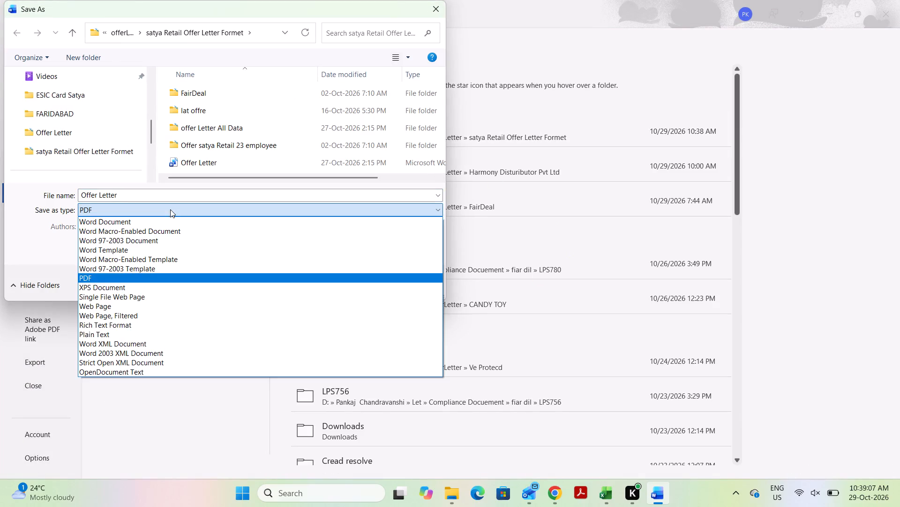
pyautogui.press('Return')
pyautogui.doubleClick(268, 143)
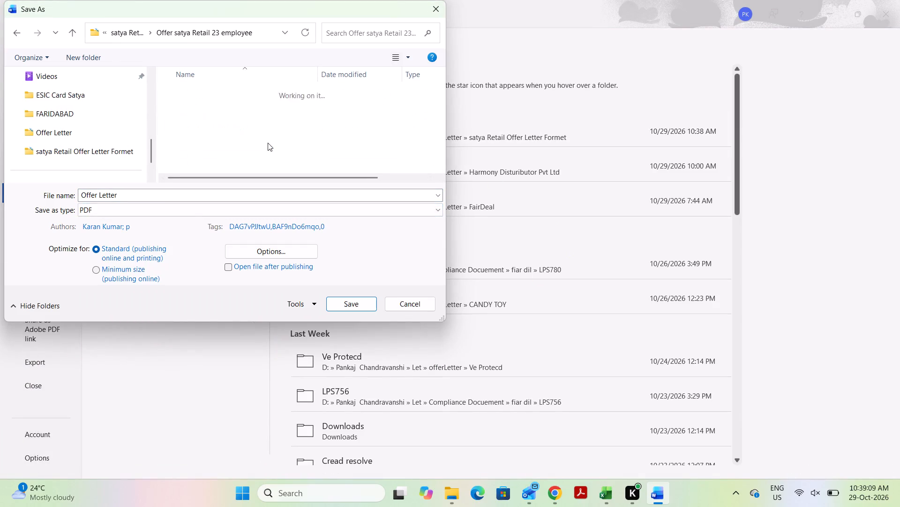
pyautogui.click(78, 39)
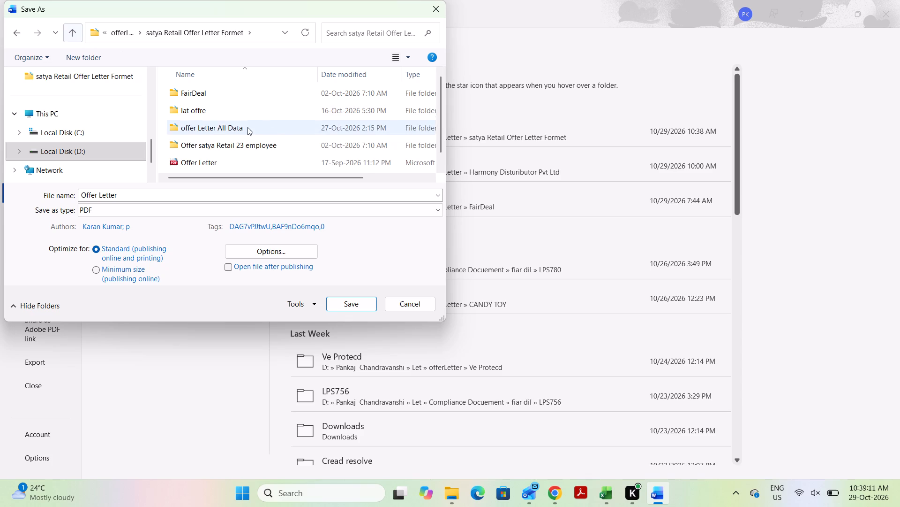
pyautogui.doubleClick(237, 127)
# Append the employee's name from cell H401 of the Salary Brecup All Date workbook to the PDF file name Offer Letter.
pyautogui.hotkey('alt', 'Tab')
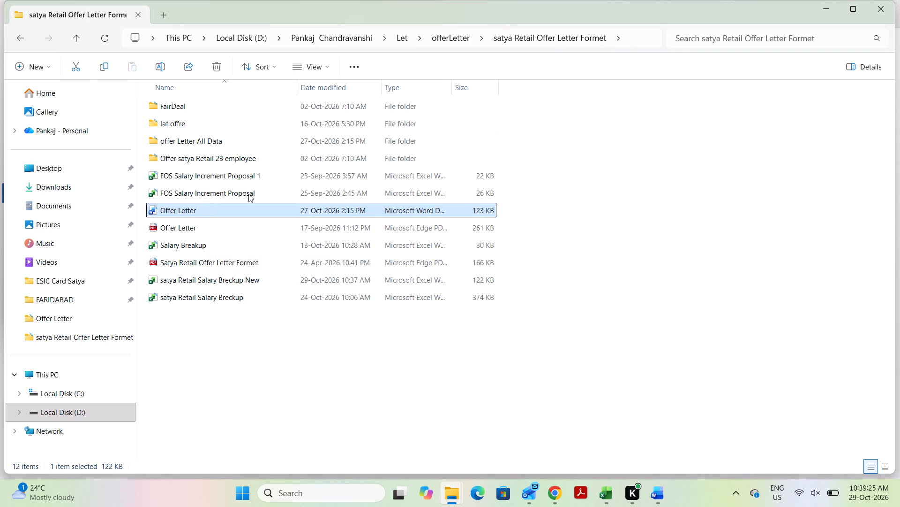
pyautogui.hotkey('alt', 'Tab')
pyautogui.hotkey('alt', 'Tab')
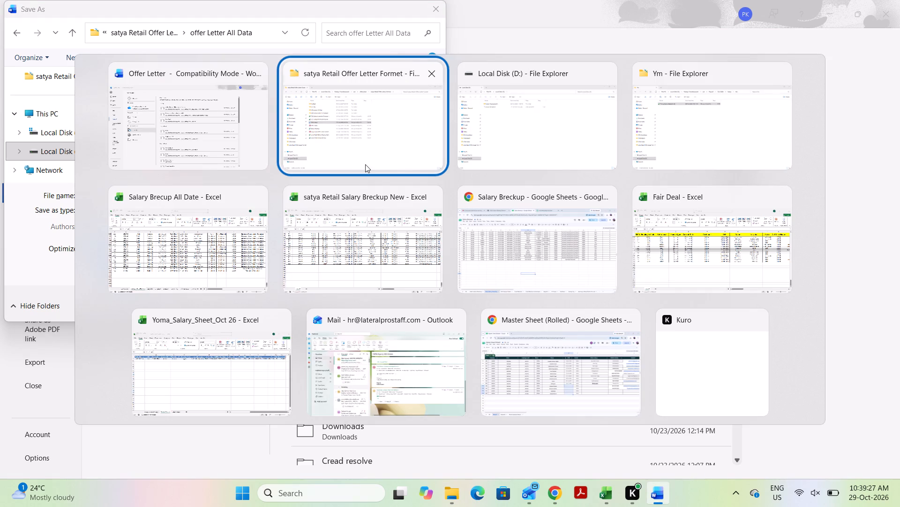
pyautogui.keyDown('alt'); pyautogui.click(231, 248); pyautogui.keyUp('alt')
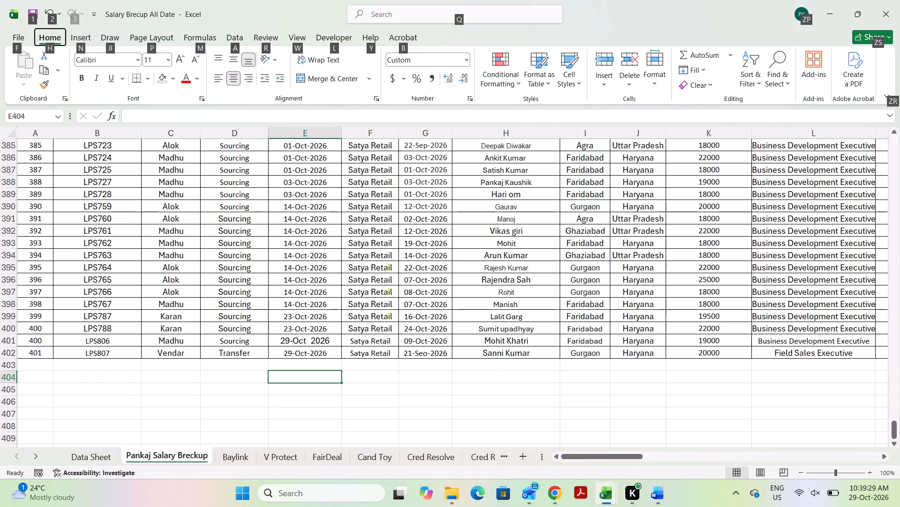
pyautogui.click(500, 361)
pyautogui.click(499, 338)
pyautogui.hotkey('ctrl', 'c')
pyautogui.hotkey('alt', 'Tab')
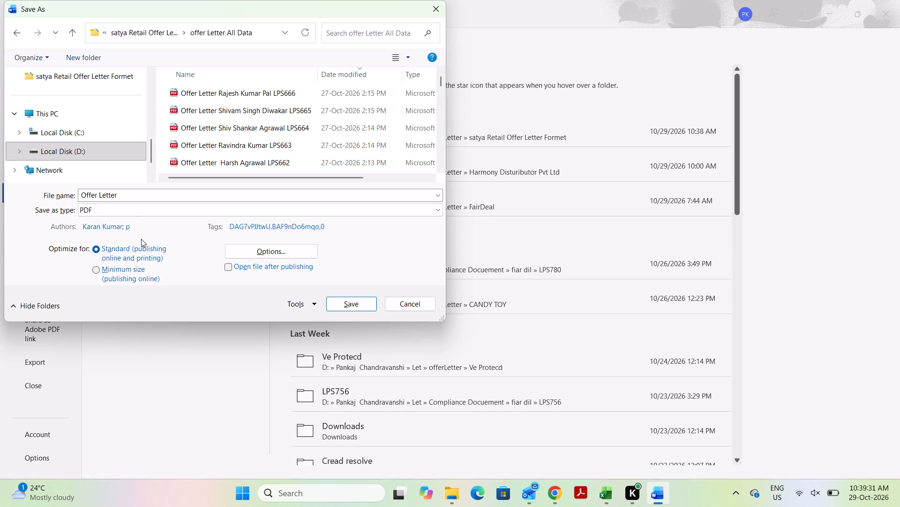
pyautogui.tripleClick(127, 198)
pyautogui.press('space')
pyautogui.hotkey('ctrl', 'v')
pyautogui.hotkey('alt', 'Tab')
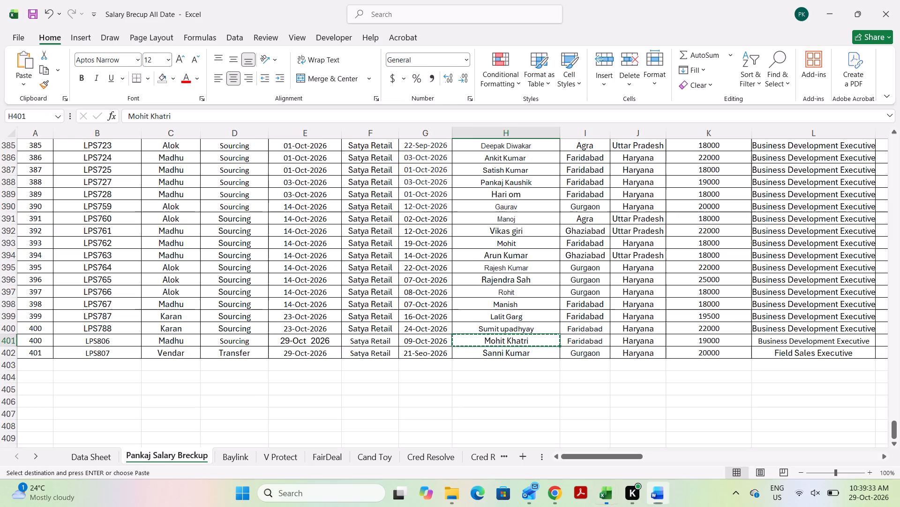
pyautogui.press('Left')
pyautogui.press('Left')
pyautogui.press('Left')
pyautogui.press('Left')
pyautogui.press('Left')
pyautogui.press('Left')
pyautogui.hotkey('ctrl', 'c')
pyautogui.hotkey('alt', 'Tab')
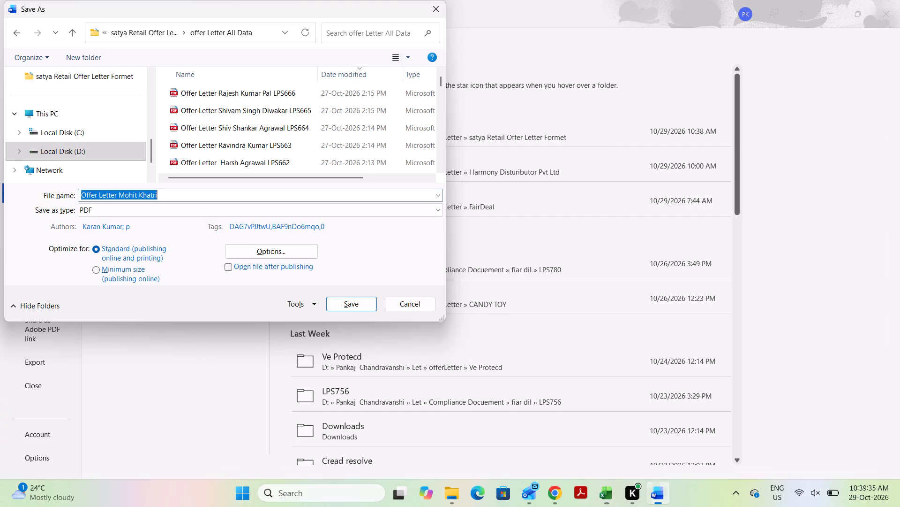
pyautogui.click(165, 195)
pyautogui.press('space')
pyautogui.hotkey('ctrl', 'v')
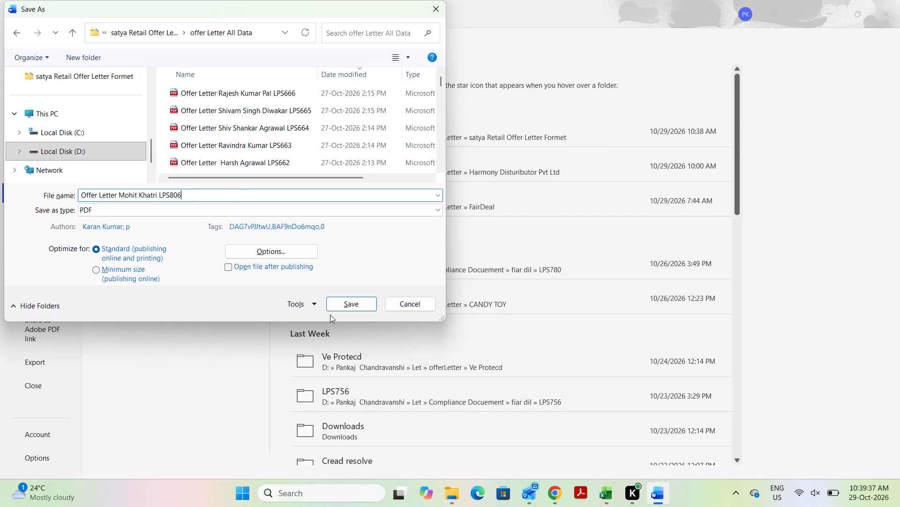
pyautogui.click(344, 303)
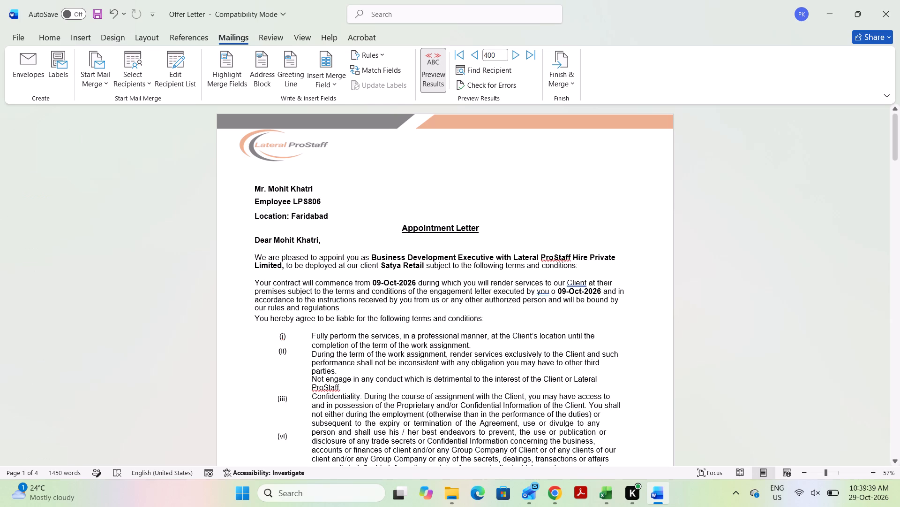
pyautogui.click(518, 50)
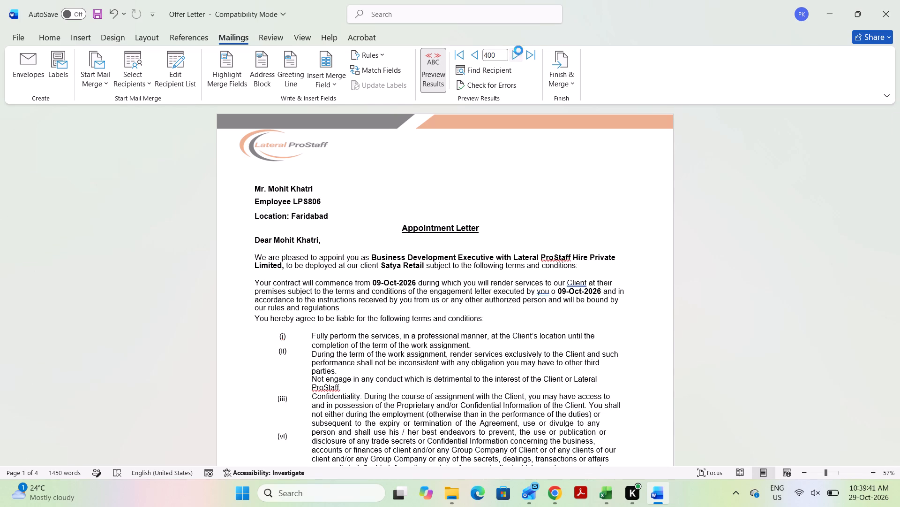
pyautogui.hotkey('ctrl', 'p')
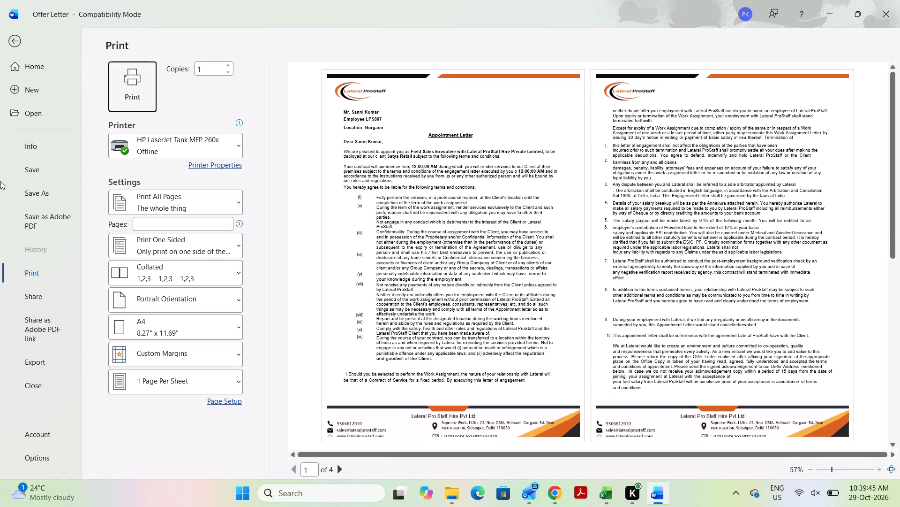
pyautogui.click(40, 192)
pyautogui.click(367, 139)
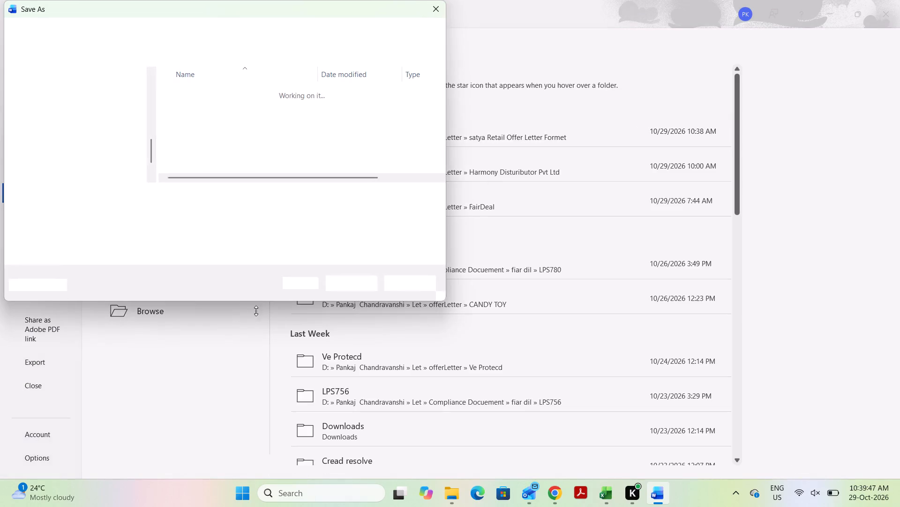
pyautogui.click(136, 209)
pyautogui.press('p')
pyautogui.press('Return')
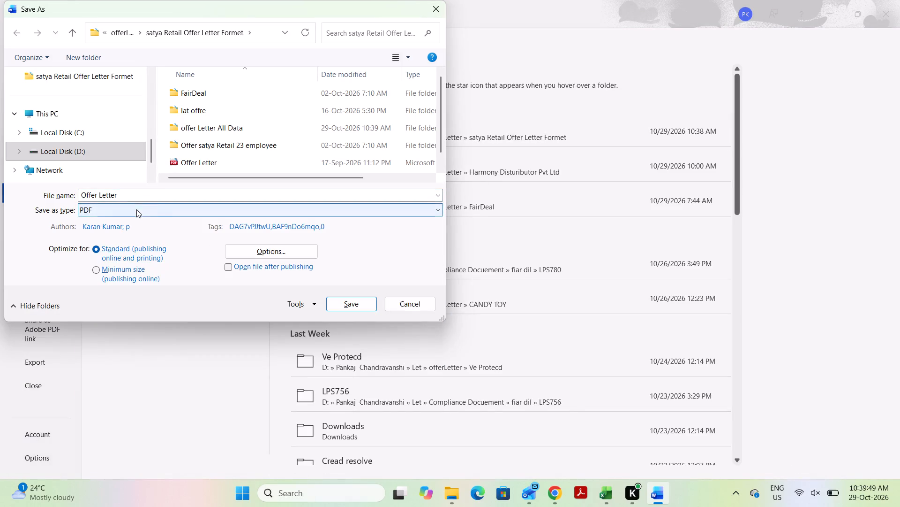
pyautogui.doubleClick(243, 131)
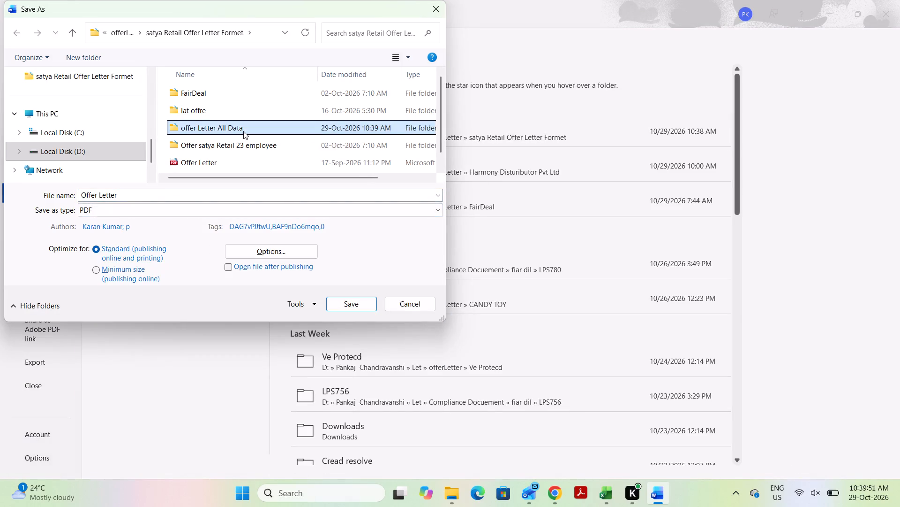
# Append the employee's name from cell H402 of the Salary Brecup All Date workbook to the PDF file name Offer Letter.
pyautogui.hotkey('alt', 'Tab')
pyautogui.click(483, 353)
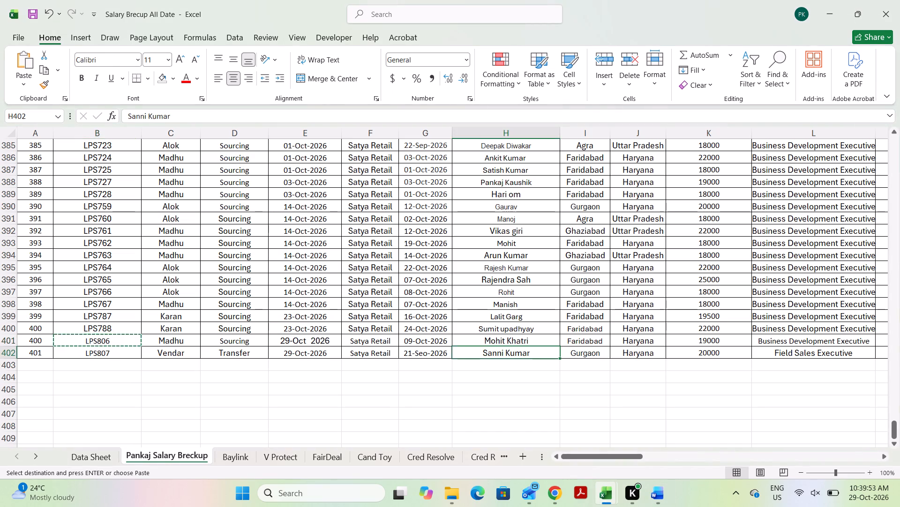
pyautogui.hotkey('ctrl', 'c')
pyautogui.hotkey('alt', 'Tab')
pyautogui.tripleClick(132, 192)
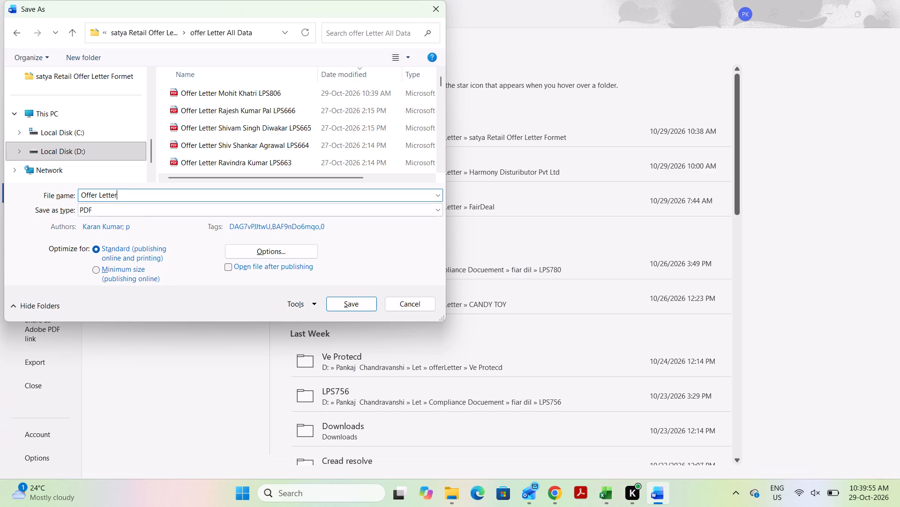
pyautogui.press('space')
pyautogui.hotkey('ctrl', 'v')
pyautogui.hotkey('alt', 'Tab')
pyautogui.press('Left')
pyautogui.press('Left')
pyautogui.press('Left')
pyautogui.press('Left')
pyautogui.press('Left')
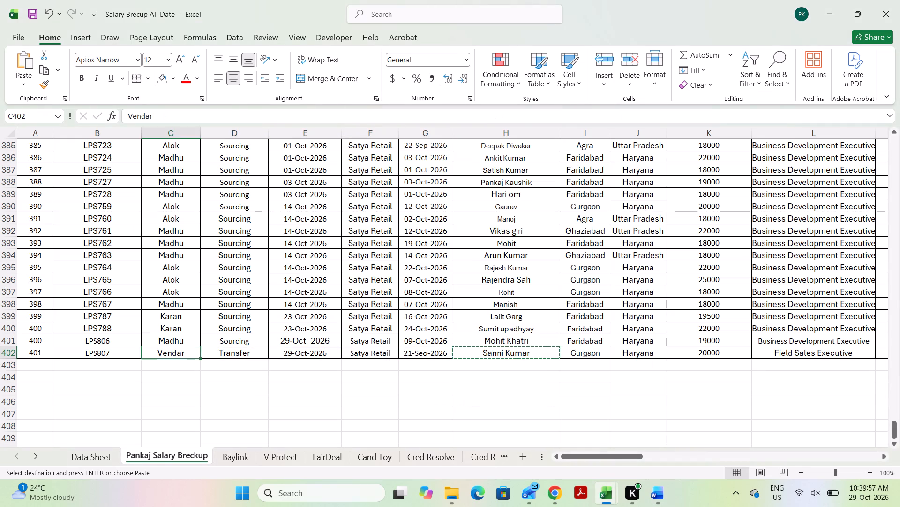
pyautogui.hotkey('ctrl', 'c')
pyautogui.press('Left')
pyautogui.hotkey('ctrl', 'c')
pyautogui.hotkey('alt', 'Tab')
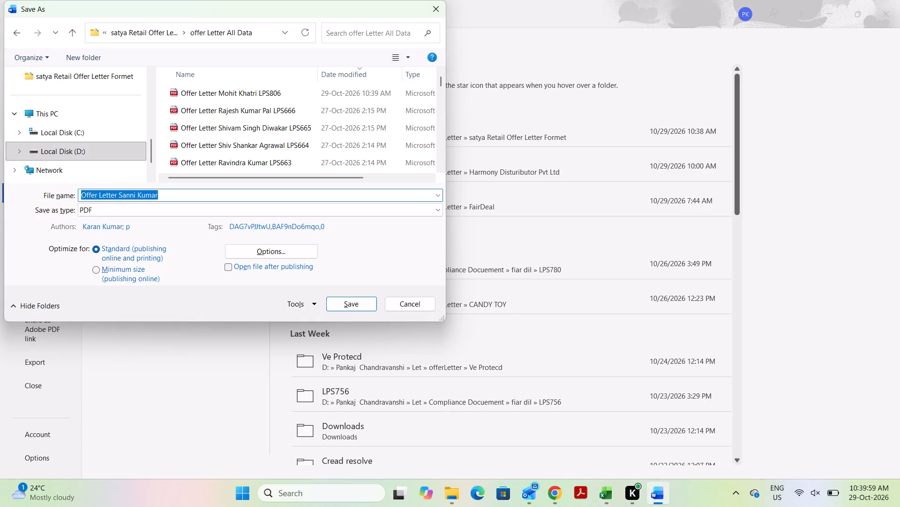
pyautogui.click(176, 193)
pyautogui.press('space')
pyautogui.hotkey('ctrl', 'v')
pyautogui.click(356, 307)
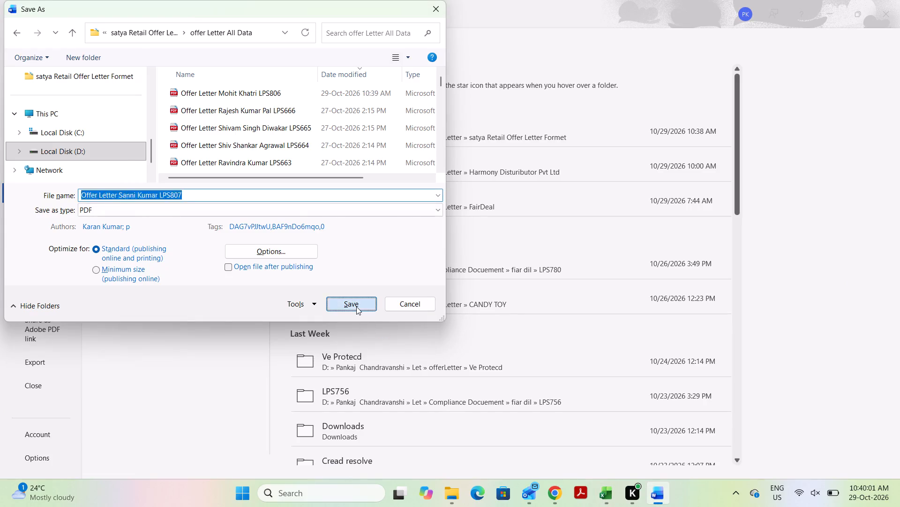
# Save the Offer Letter mail-merge document.
pyautogui.scroll(1, 424, 264)
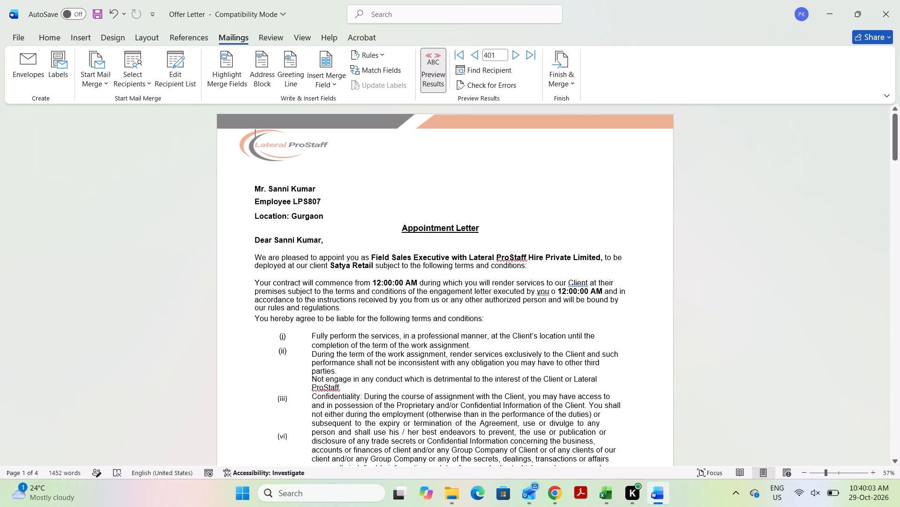
pyautogui.hotkey('ctrl', 's')
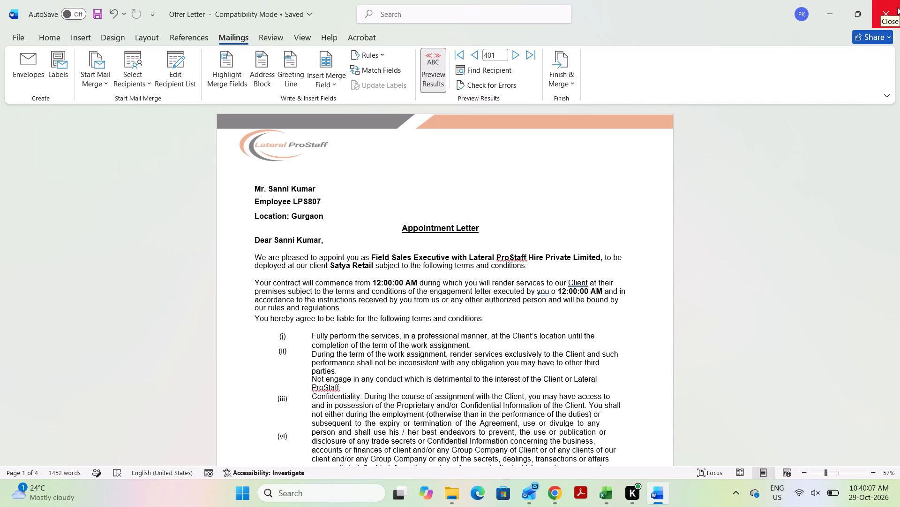
pyautogui.hotkey('alt', 'Tab')
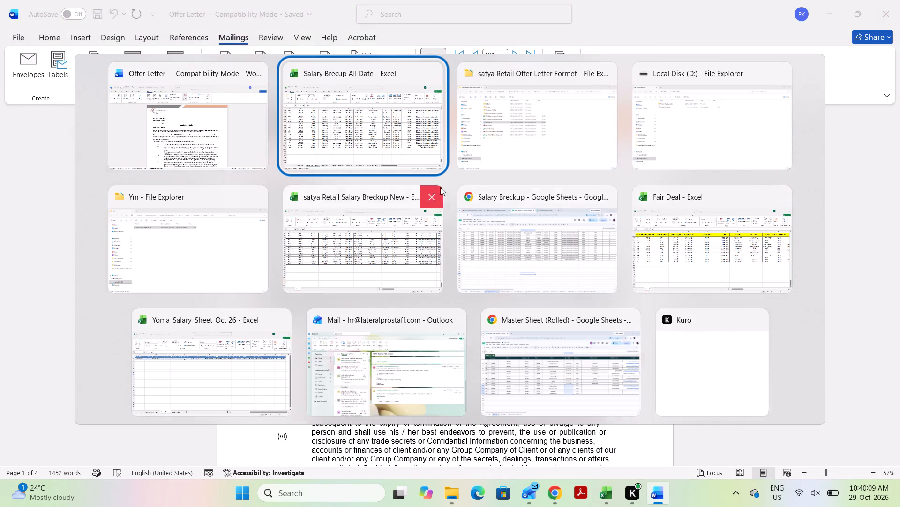
pyautogui.click(417, 354)
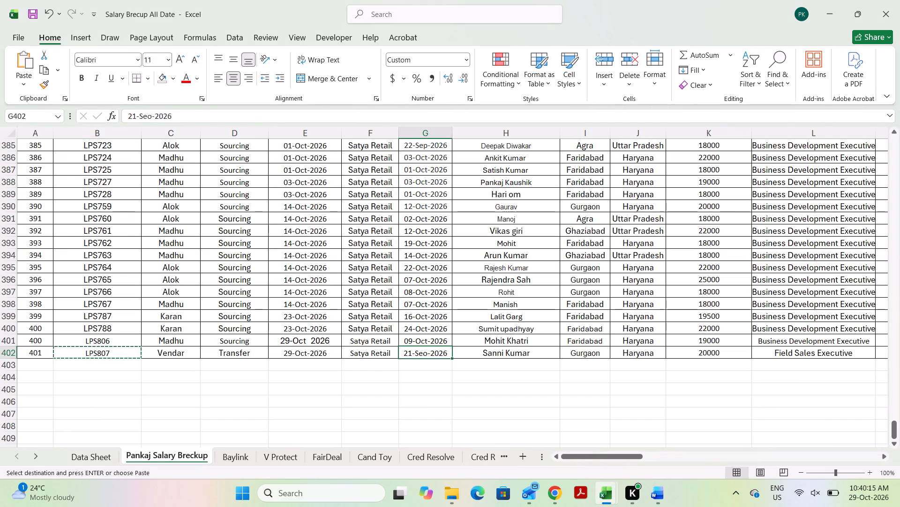
pyautogui.hotkey('alt', 'Tab')
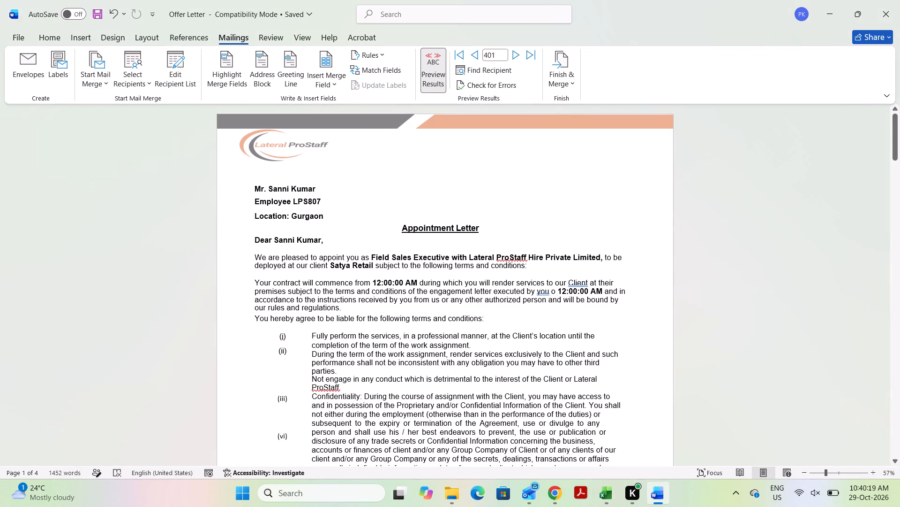
pyautogui.click(477, 54)
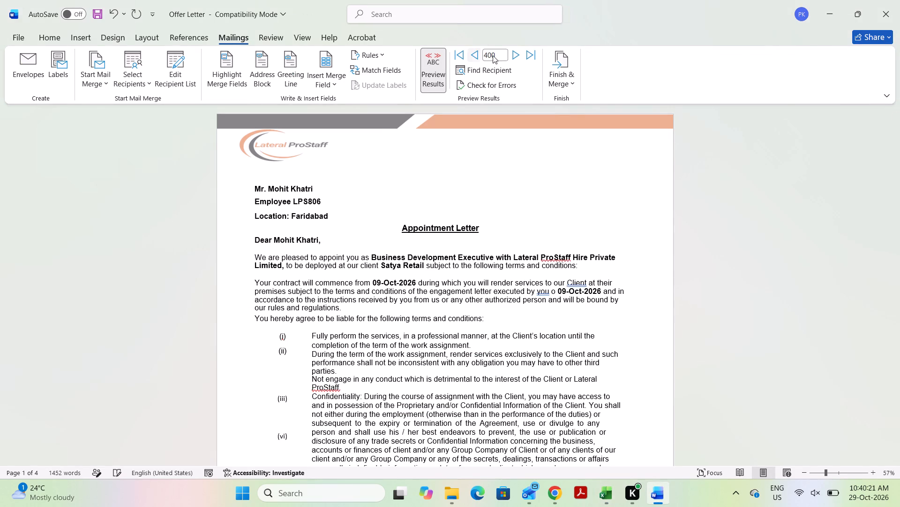
pyautogui.click(515, 57)
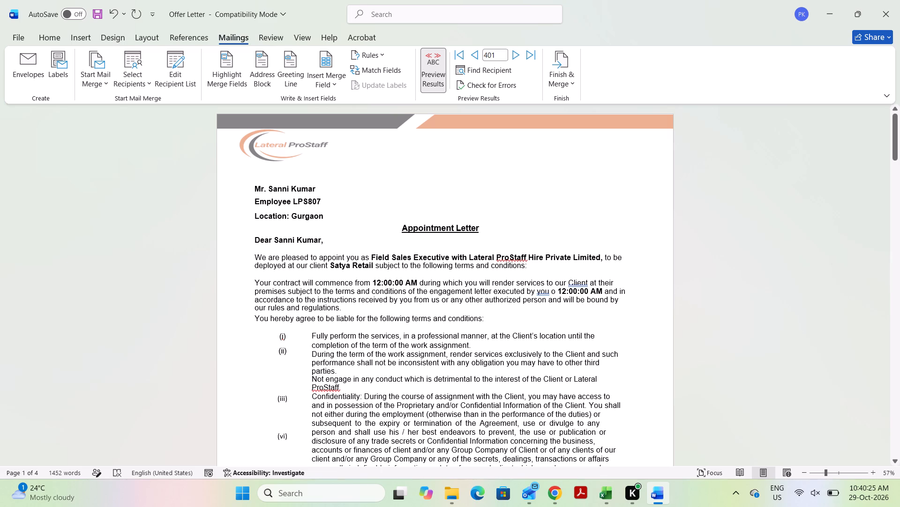
pyautogui.moveTo(558, 289); pyautogui.dragTo(588, 292)
pyautogui.moveTo(588, 292); pyautogui.dragTo(588, 292)
pyautogui.hotkey('shift', 'Right')
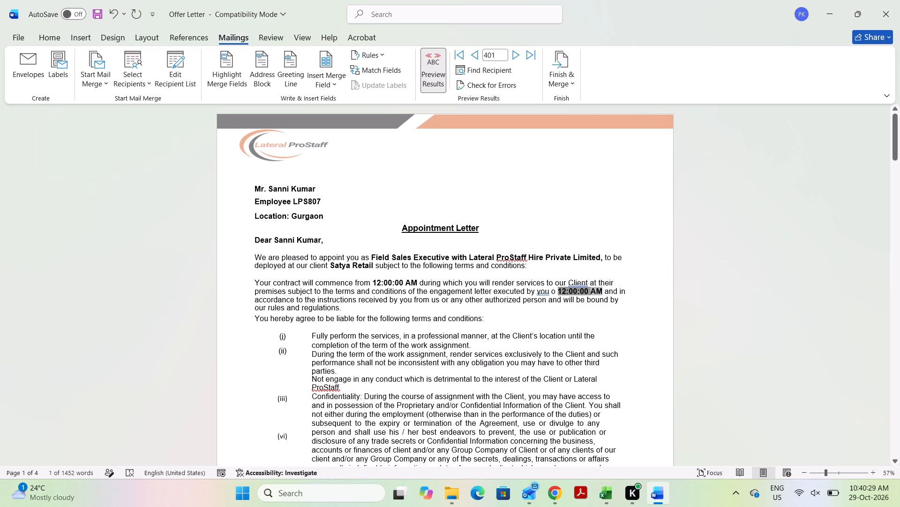
pyautogui.hotkey('shift', 'Right')
pyautogui.hotkey('shift', 'Right')
pyautogui.hotkey('shift', 'Right')
pyautogui.hotkey('shift', 'Left')
pyautogui.click(320, 82)
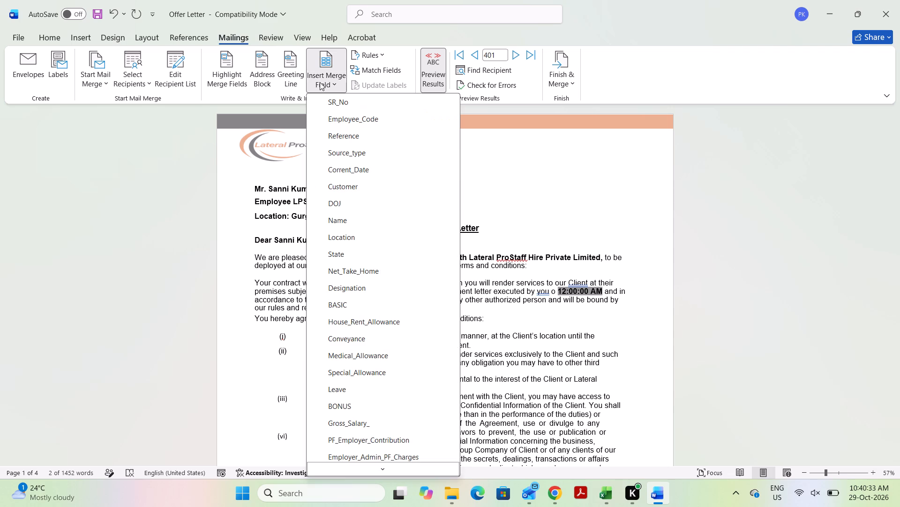
pyautogui.click(341, 203)
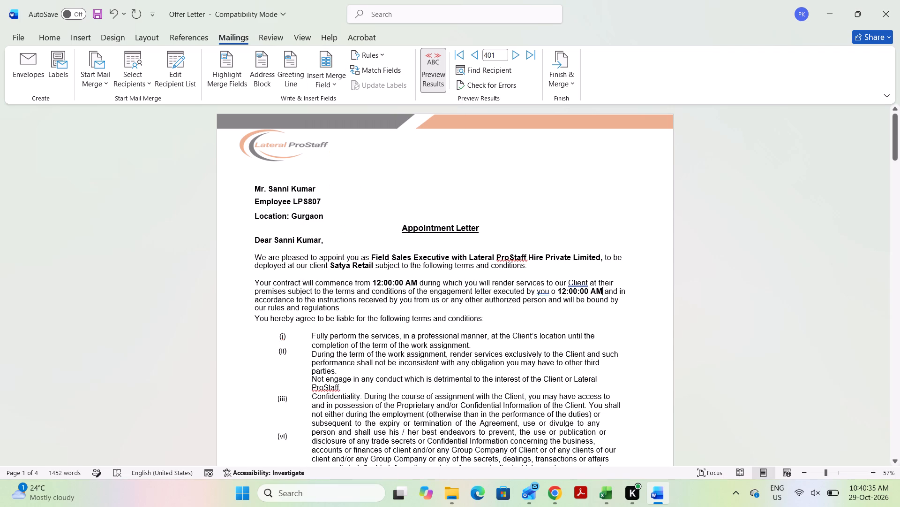
pyautogui.hotkey('alt', 'Tab')
pyautogui.click(429, 353)
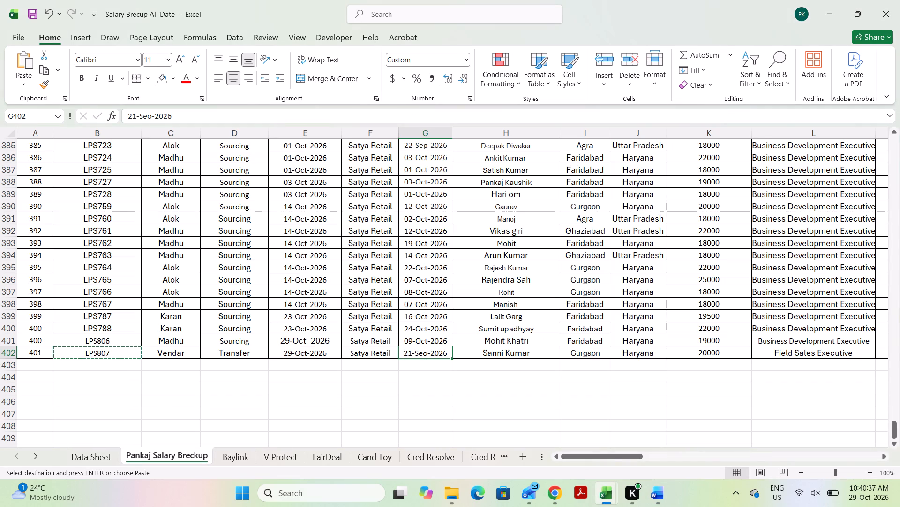
pyautogui.hotkey('alt', 'Tab')
pyautogui.hotkey('alt', 'Tab')
pyautogui.hotkey('alt', 'Tab')
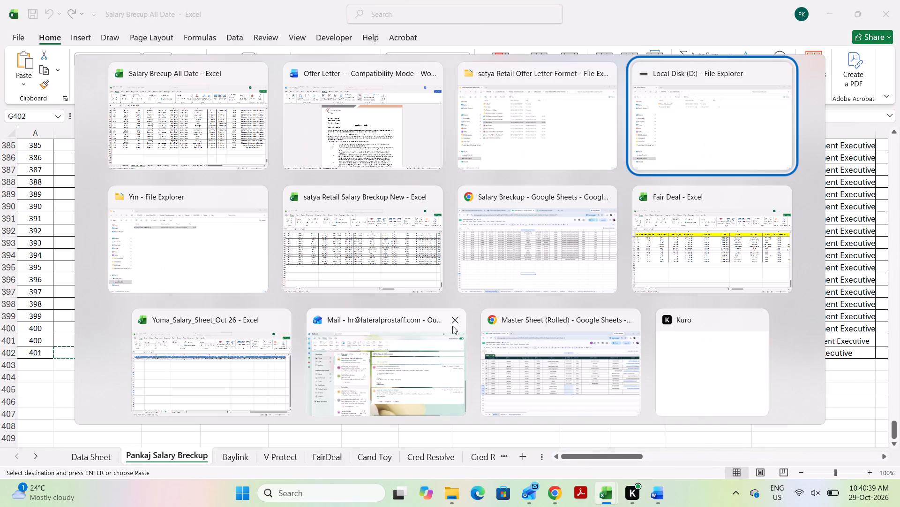
pyautogui.keyDown('alt'); pyautogui.click(382, 250); pyautogui.keyUp('alt')
pyautogui.click(411, 311)
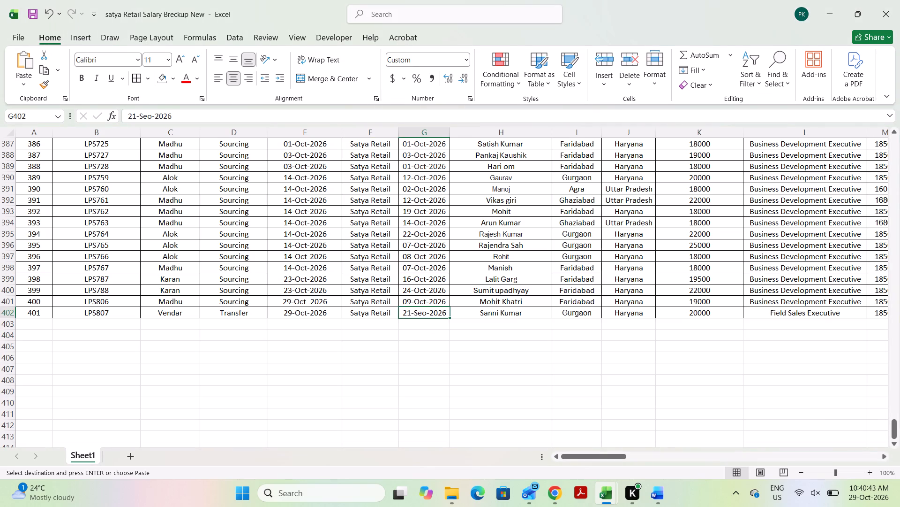
pyautogui.click(151, 118)
pyautogui.press('BackSpace')
pyautogui.press('p')
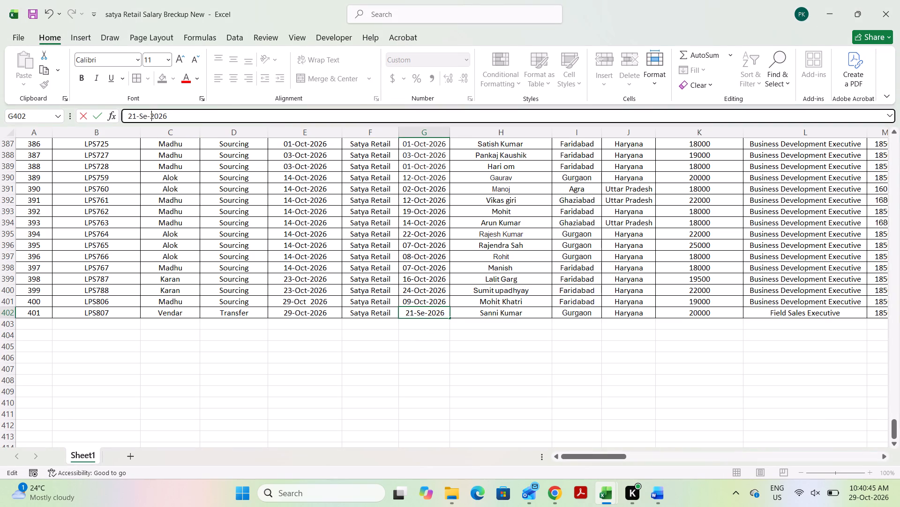
pyautogui.press('Return')
pyautogui.hotkey('alt', 'Tab')
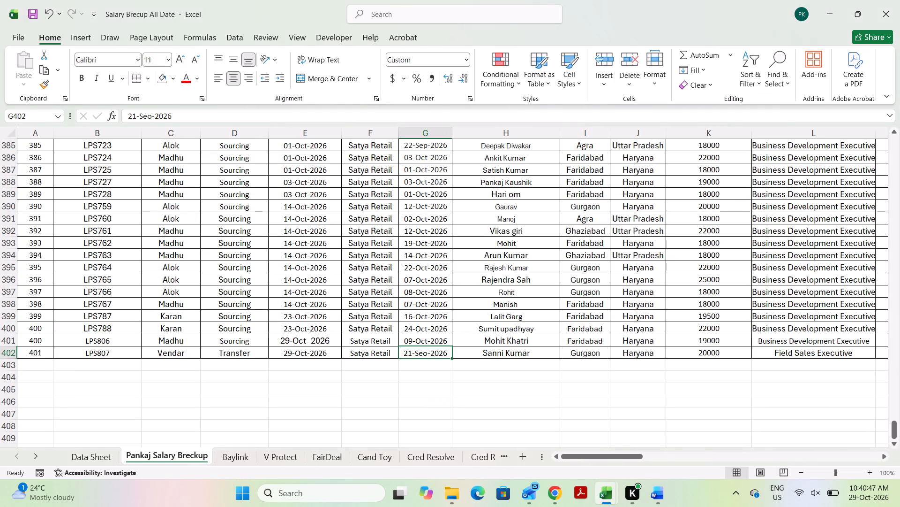
pyautogui.hotkey('alt', 'Tab')
pyautogui.keyDown('alt'); pyautogui.click(205, 130); pyautogui.keyUp('alt')
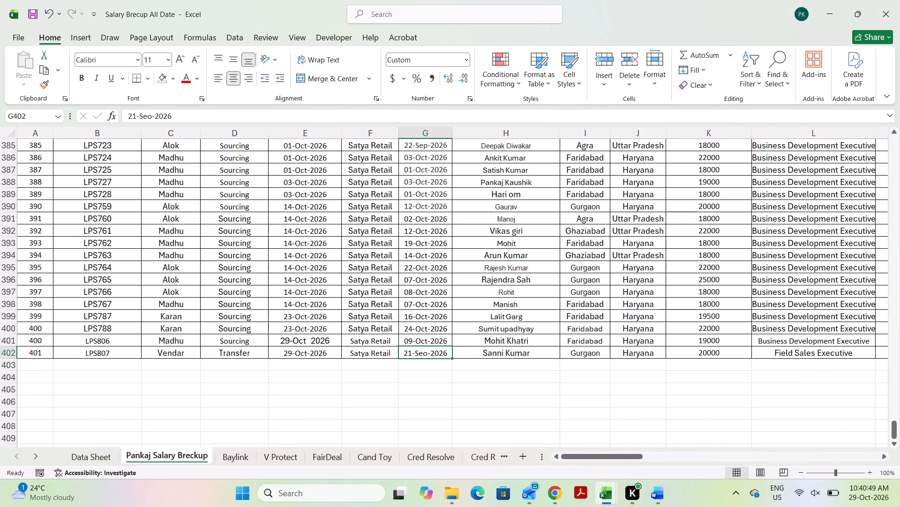
pyautogui.click(426, 355)
pyautogui.click(152, 120)
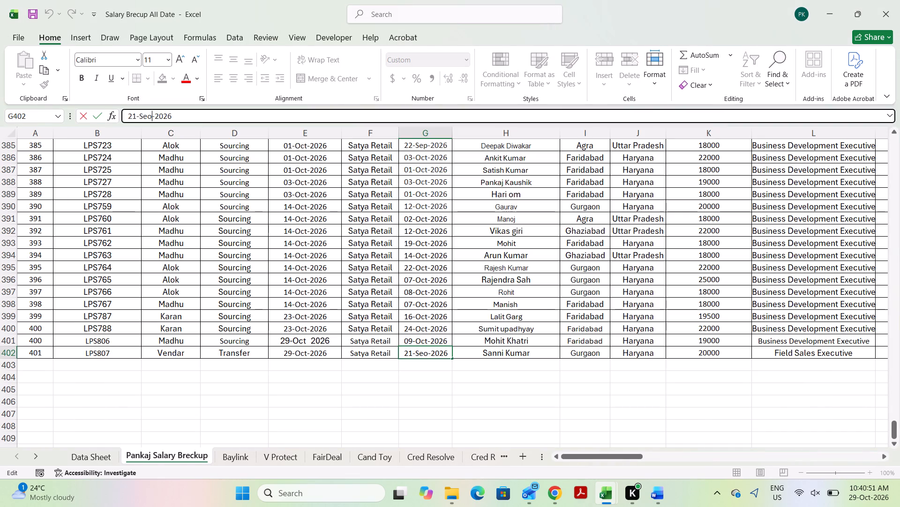
pyautogui.press('BackSpace')
pyautogui.write('p\\')
pyautogui.press('BackSpace')
pyautogui.press('Return')
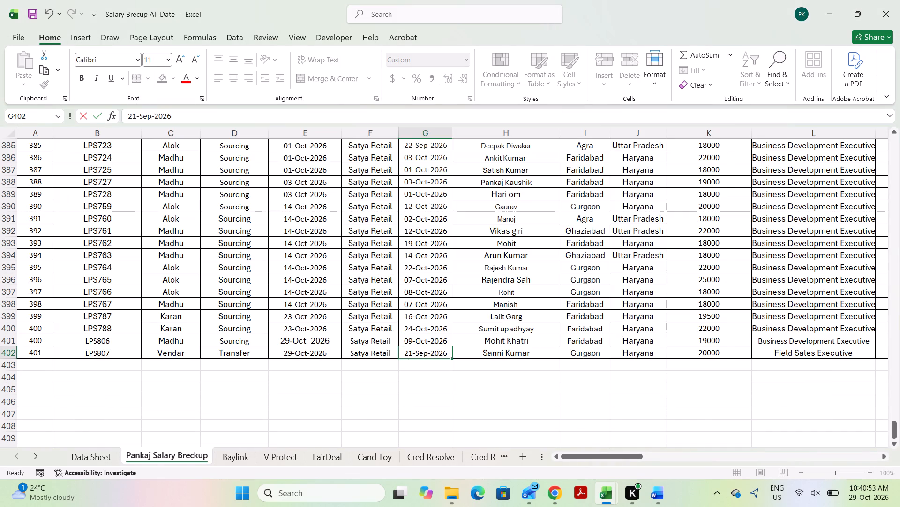
# In the Salary Breckup Google Sheet, correct the joining date in cell G402 of New Salary Breakup to 21-Sep-2026.
pyautogui.hotkey('alt', 'Tab')
pyautogui.hotkey('alt', 'Tab')
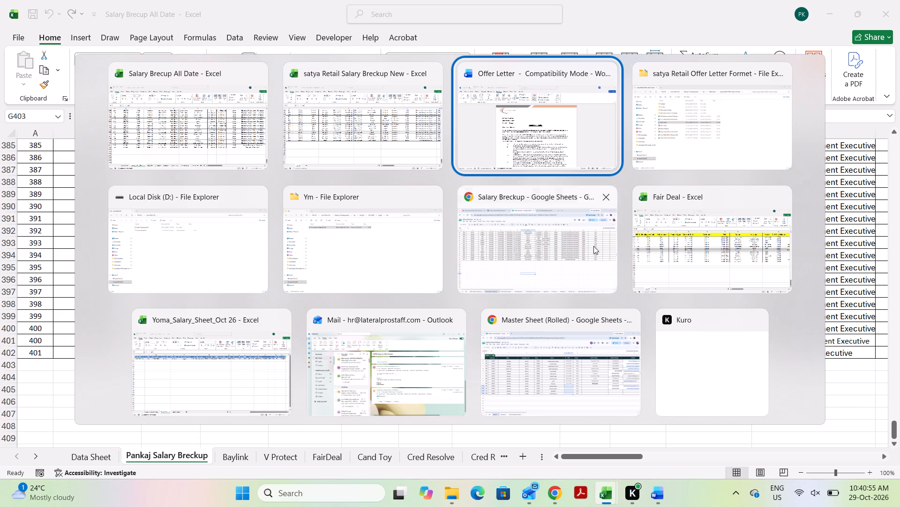
pyautogui.keyDown('alt'); pyautogui.moveTo(623, 254); pyautogui.dragTo(604, 257); pyautogui.keyUp('alt')
pyautogui.keyDown('alt'); pyautogui.click(598, 264); pyautogui.keyUp('alt')
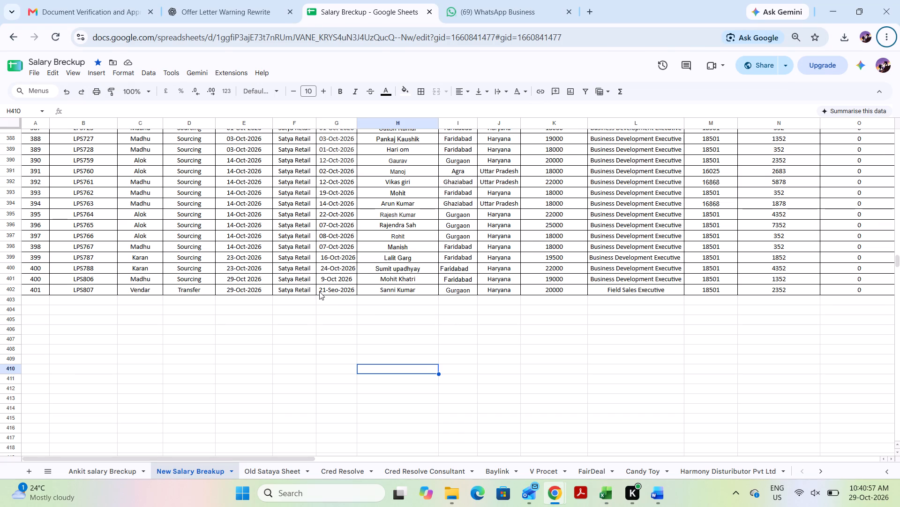
pyautogui.click(318, 287)
pyautogui.click(84, 109)
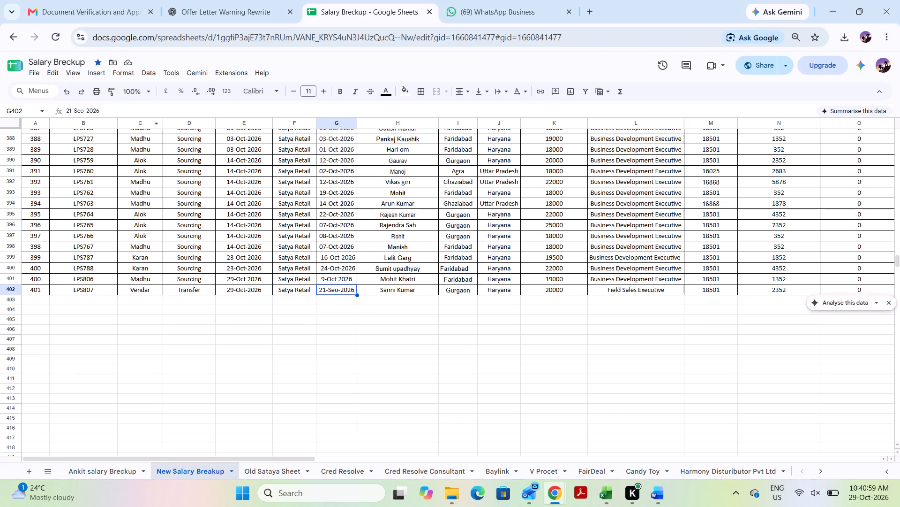
pyautogui.press('BackSpace')
pyautogui.press('p')
pyautogui.press('Return')
# Replace the contract commencement date in the Offer Letter with the DOJ merge field and refresh the preview of record 401.
pyautogui.hotkey('alt', 'Tab')
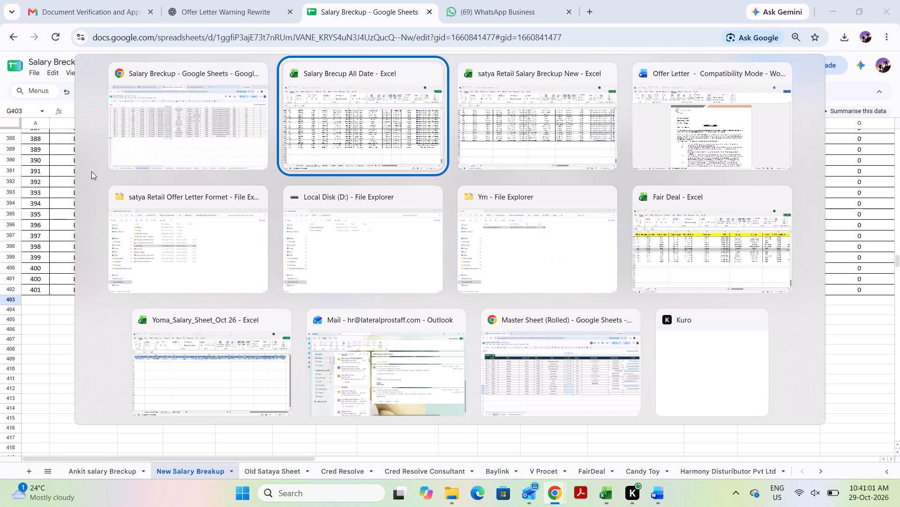
pyautogui.hotkey('alt', 'Tab')
pyautogui.hotkey('alt', 'Tab')
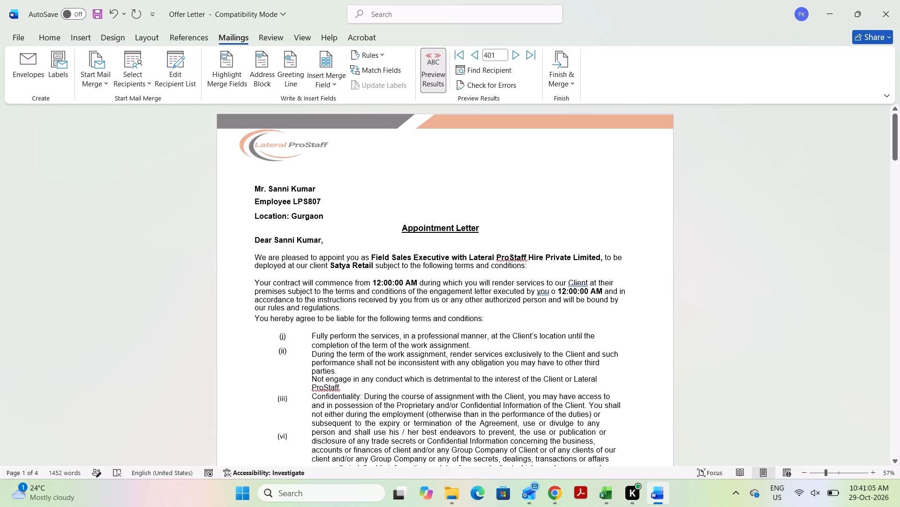
pyautogui.moveTo(373, 283); pyautogui.dragTo(416, 285)
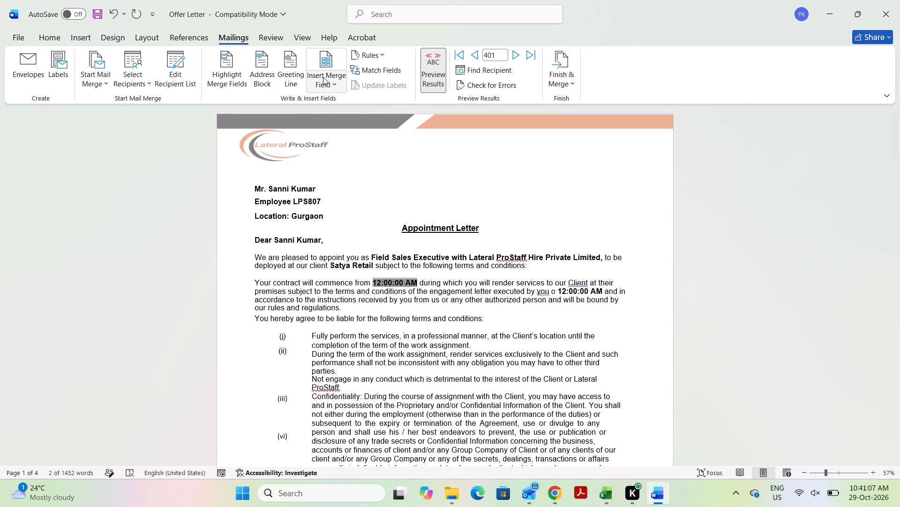
pyautogui.click(324, 77)
pyautogui.click(336, 207)
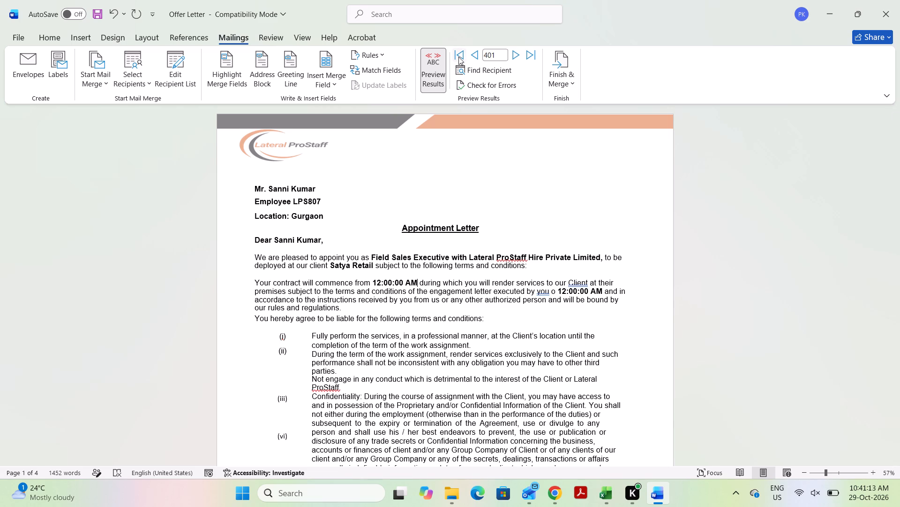
pyautogui.click(475, 57)
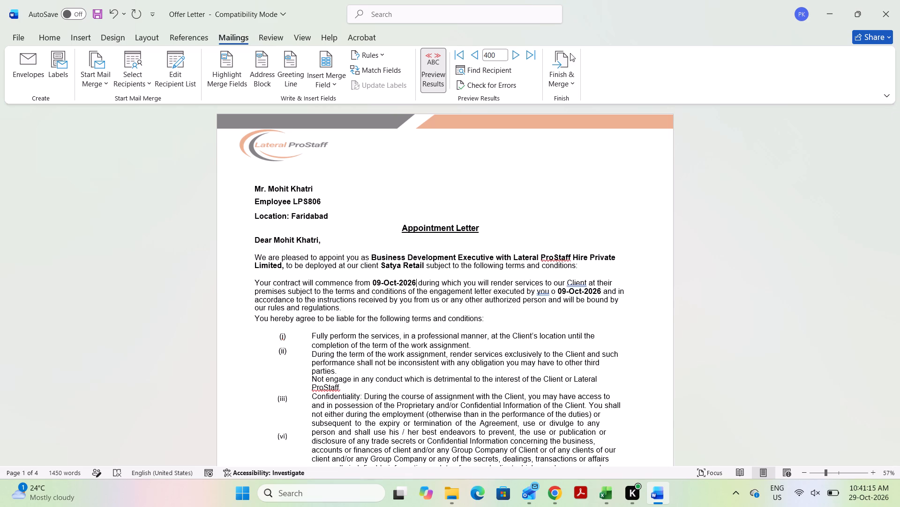
pyautogui.click(513, 52)
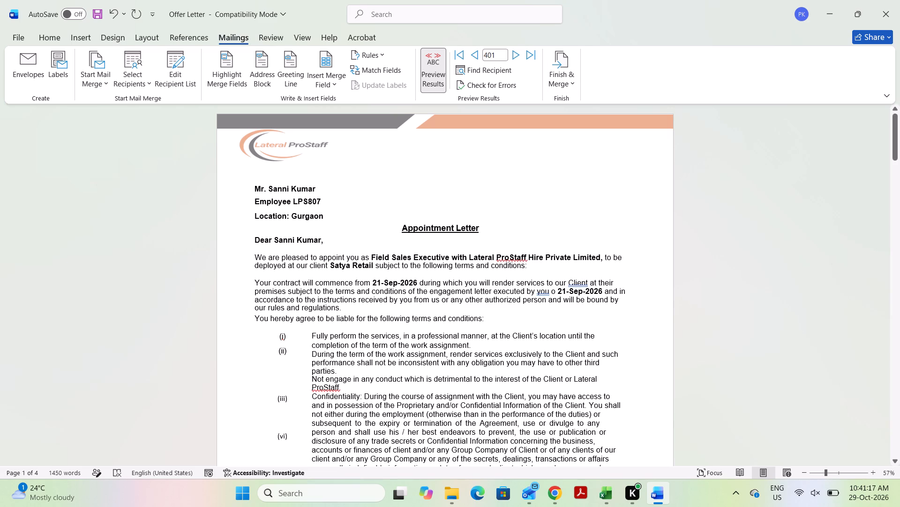
pyautogui.hotkey('ctrl', 'p')
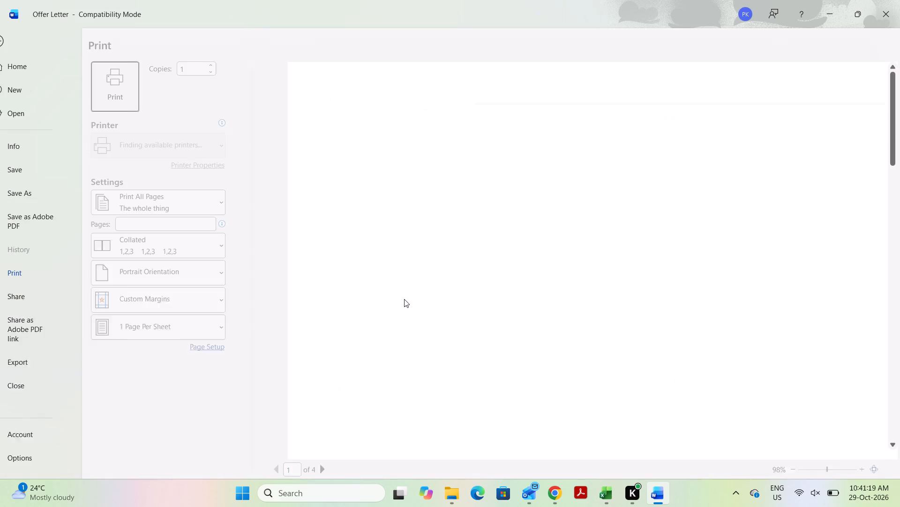
pyautogui.click(27, 196)
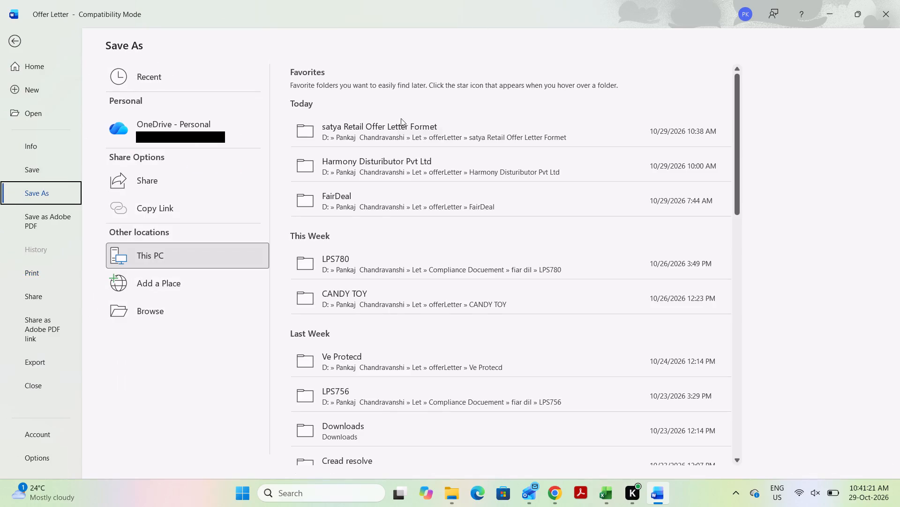
pyautogui.click(376, 120)
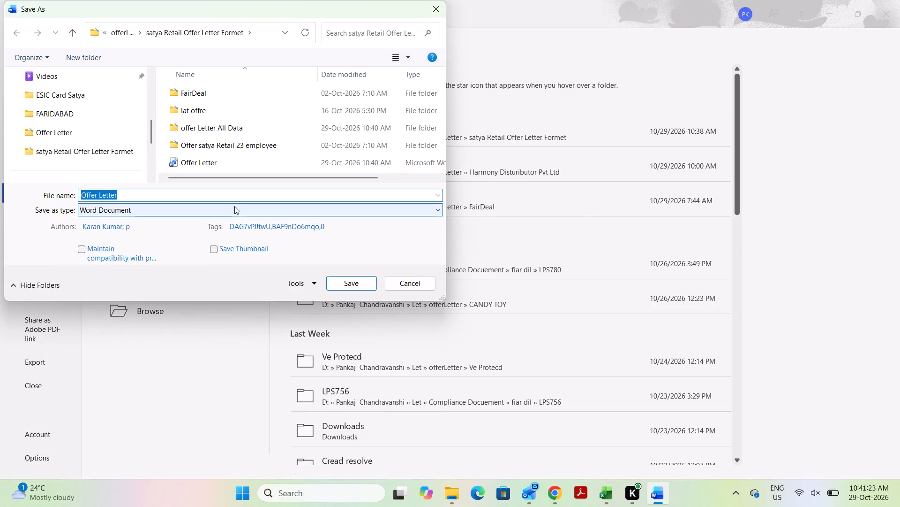
pyautogui.hotkey('alt', 'Tab')
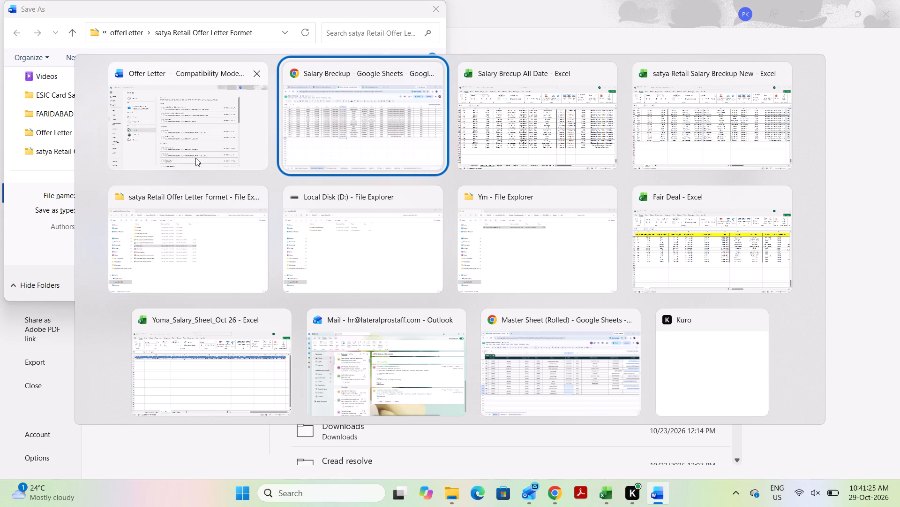
pyautogui.keyDown('alt'); pyautogui.click(212, 248); pyautogui.keyUp('alt')
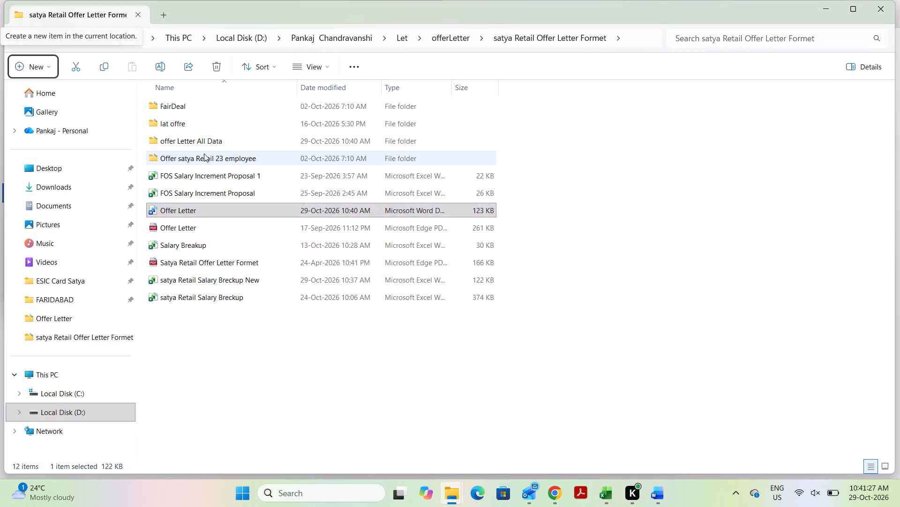
pyautogui.hotkey('alt', 'Tab')
pyautogui.click(181, 207)
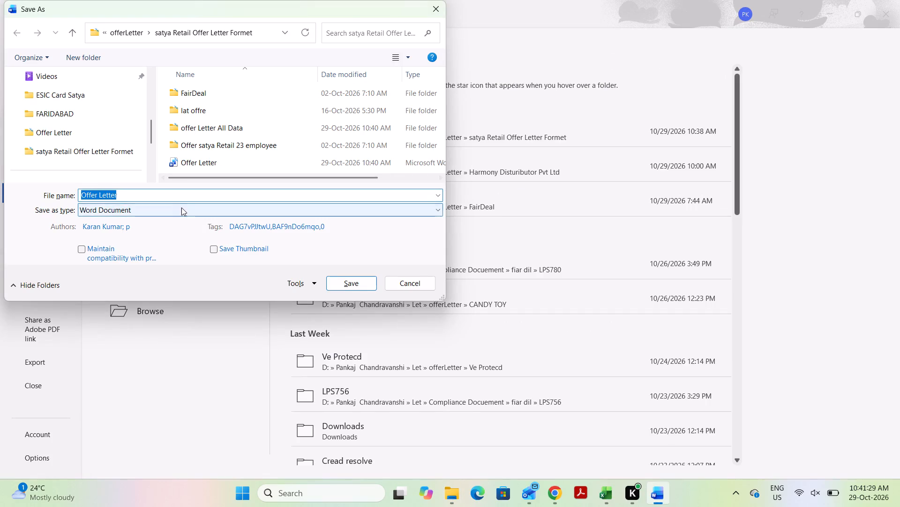
pyautogui.press('p')
pyautogui.press('Return')
pyautogui.doubleClick(220, 123)
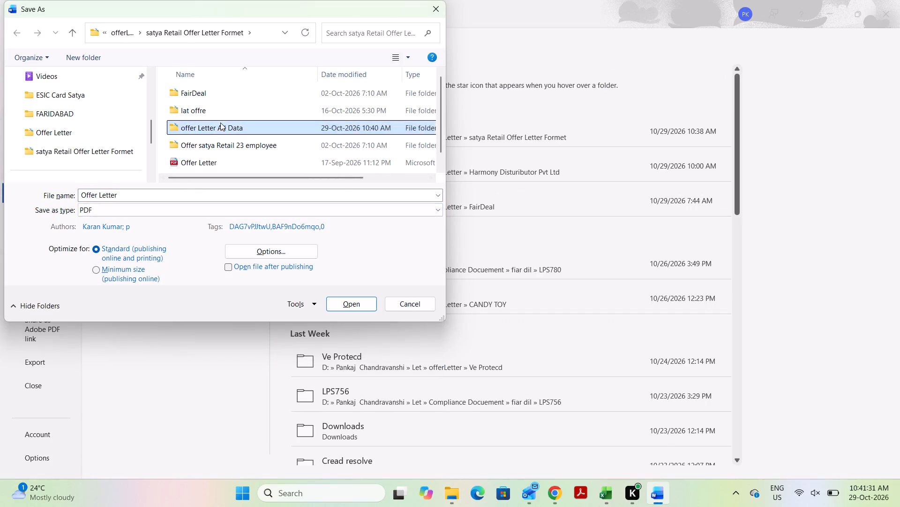
pyautogui.click(237, 97)
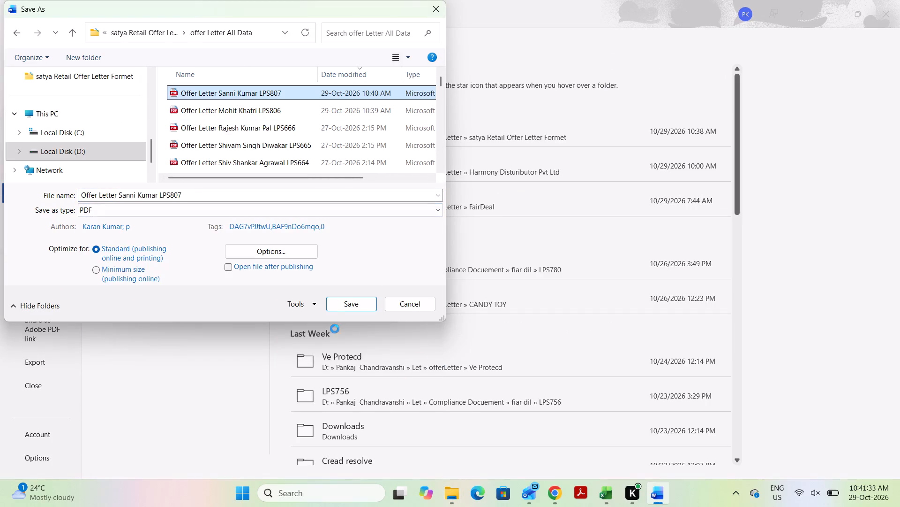
pyautogui.click(338, 306)
pyautogui.click(243, 195)
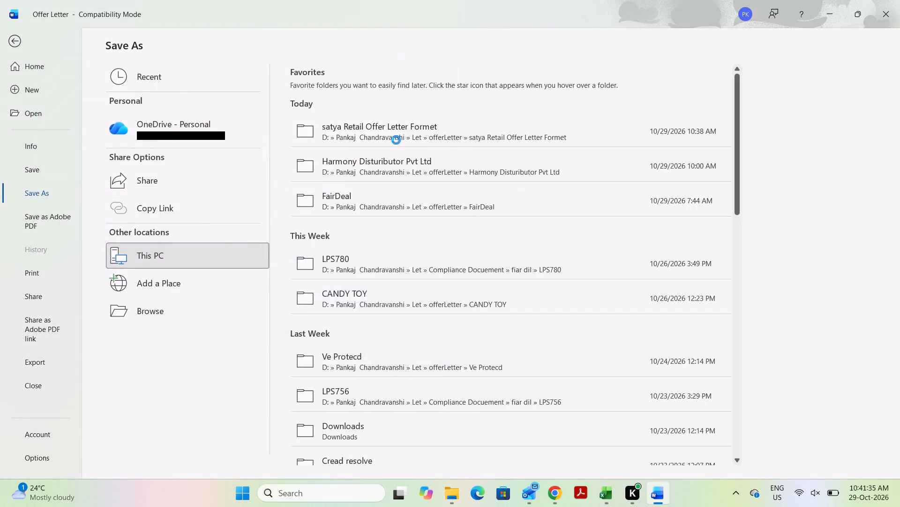
# Save and close the Offer Letter mail-merge document.
pyautogui.hotkey('ctrl', 's')
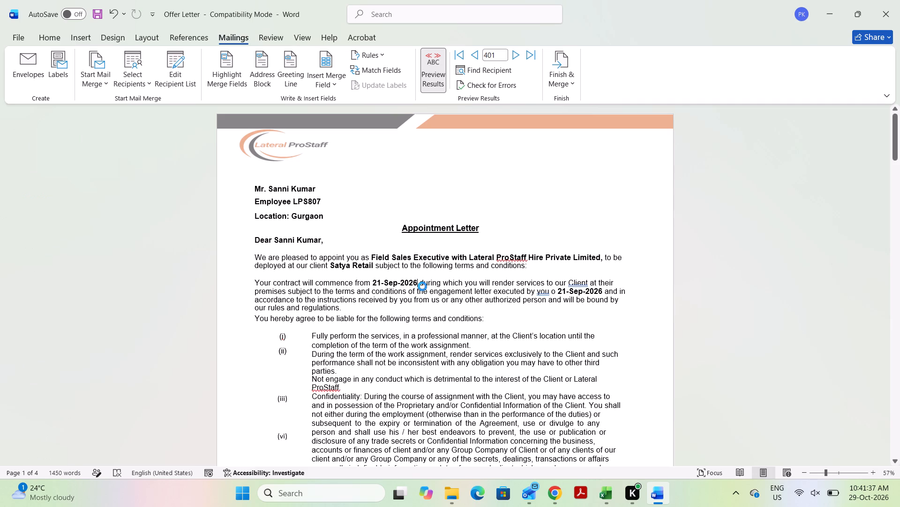
pyautogui.click(898, 6)
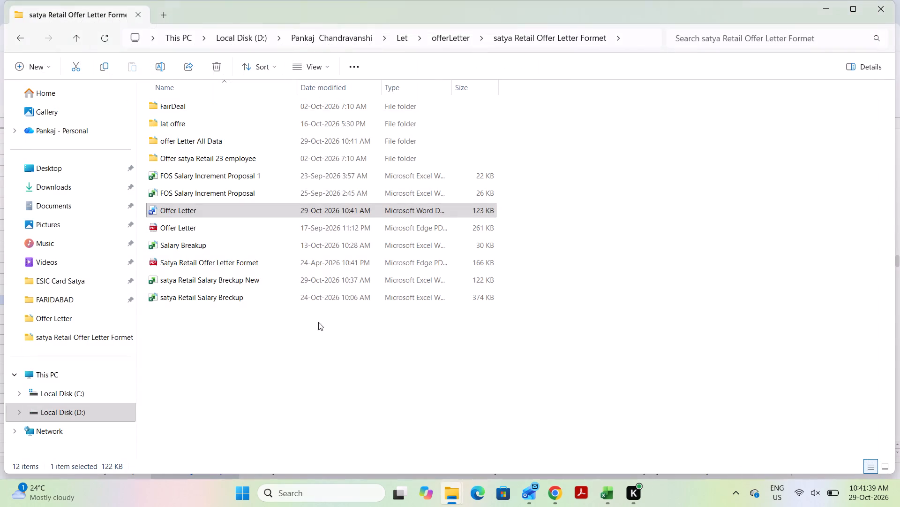
# Switch to the Salary Brecup All Date workbook and save it.
pyautogui.hotkey('alt', 'Tab')
pyautogui.hotkey('alt', 'Tab')
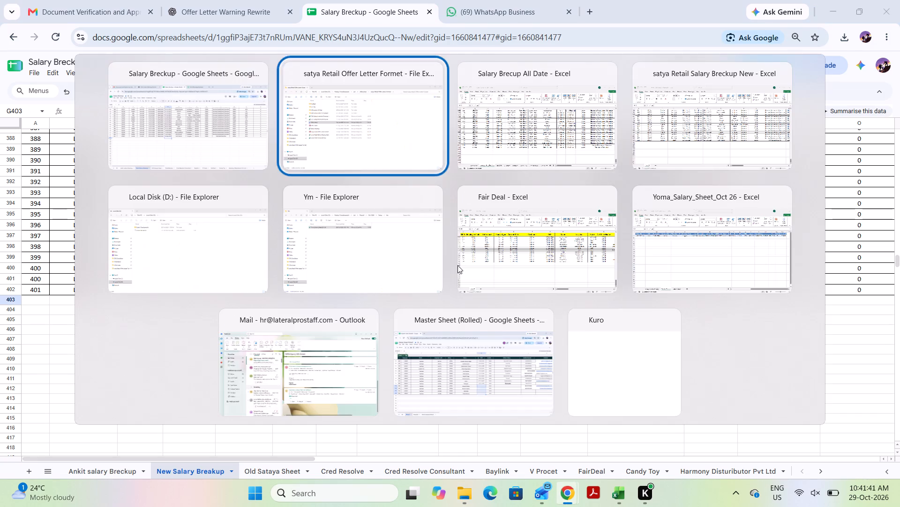
pyautogui.hotkey('alt', 'Tab')
pyautogui.click(374, 388)
pyautogui.hotkey('ctrl', 's')
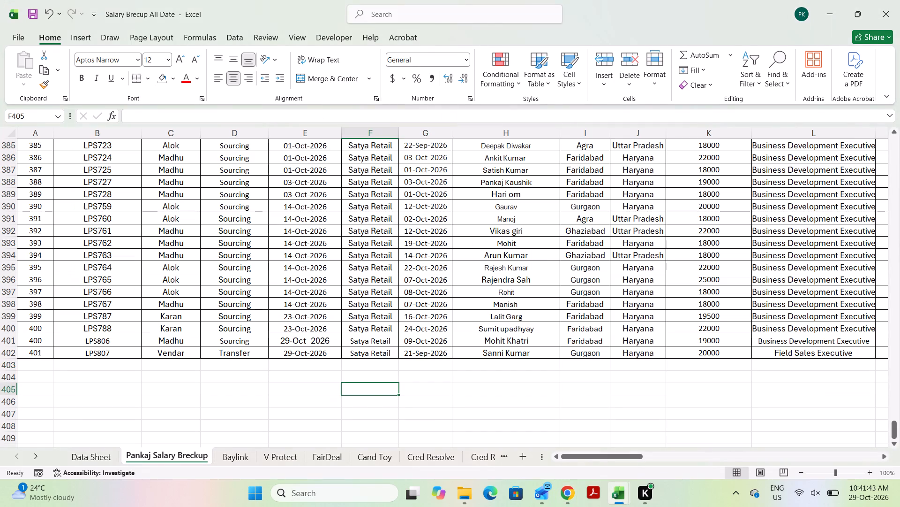
pyautogui.hotkey('ctrl', 's')
pyautogui.hotkey('ctrl', 's')
pyautogui.hotkey('ctrl', 's')
pyautogui.hotkey('ctrl', 's')
pyautogui.hotkey('ctrl', 's')
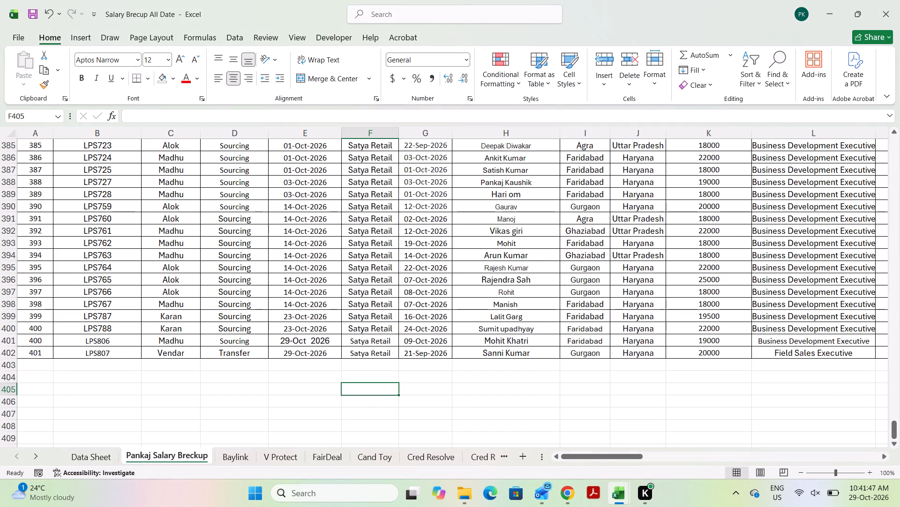
pyautogui.click(374, 388)
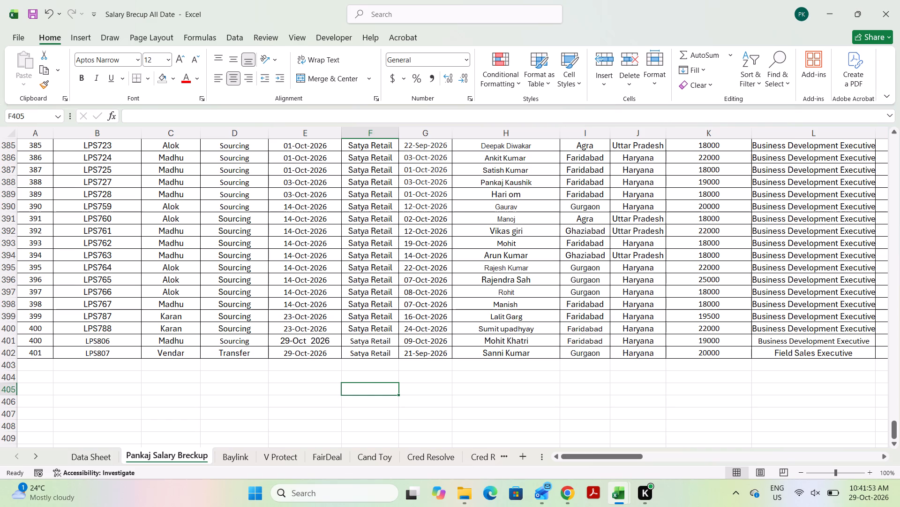
pyautogui.moveTo(442, 379); pyautogui.dragTo(442, 397)
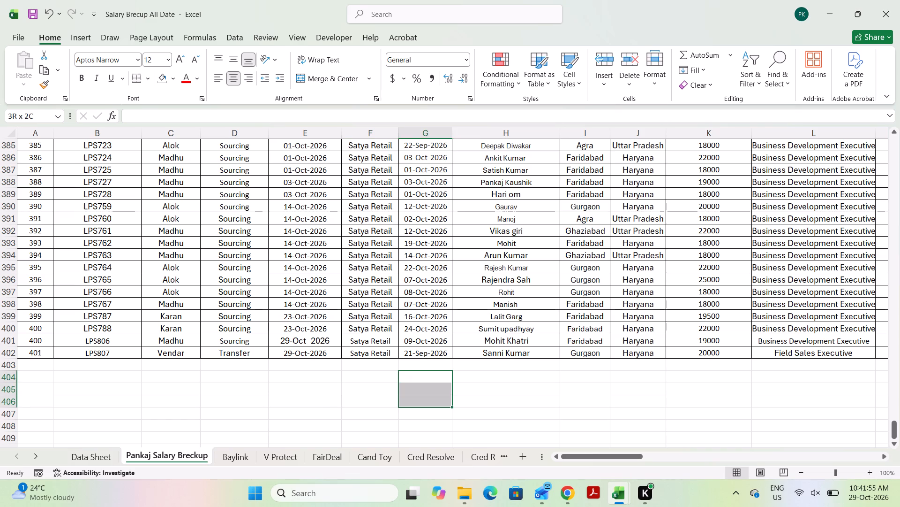
pyautogui.moveTo(442, 397); pyautogui.dragTo(442, 389)
pyautogui.click(480, 387)
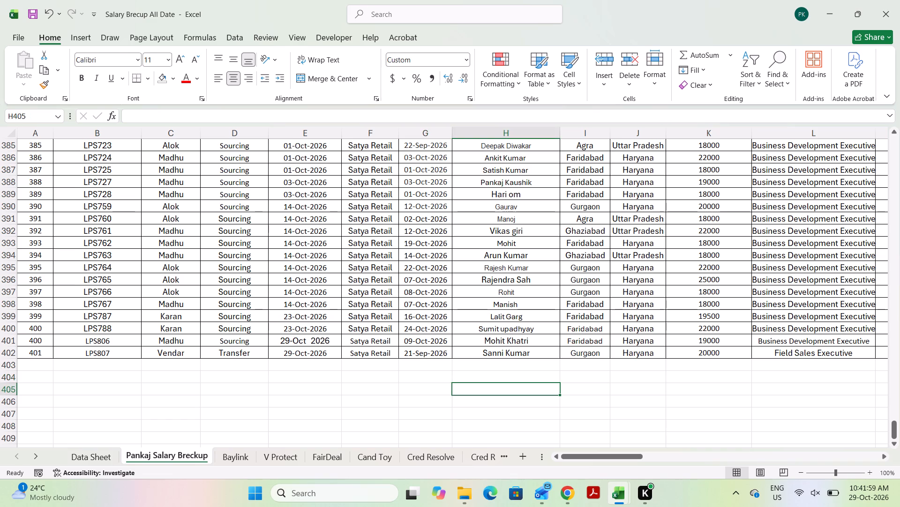
pyautogui.hotkey('ctrl', 's')
# Switch to the satya Retail Salary Breckup New workbook and save it.
pyautogui.hotkey('alt', 'Tab')
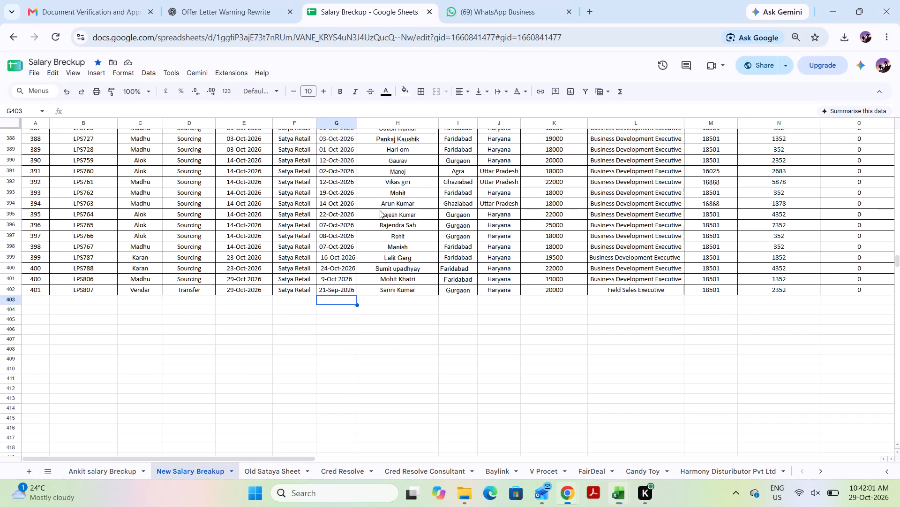
pyautogui.hotkey('alt', 'Tab')
pyautogui.hotkey('alt', 'Tab')
pyautogui.hotkey('alt', 'Tab')
pyautogui.click(375, 365)
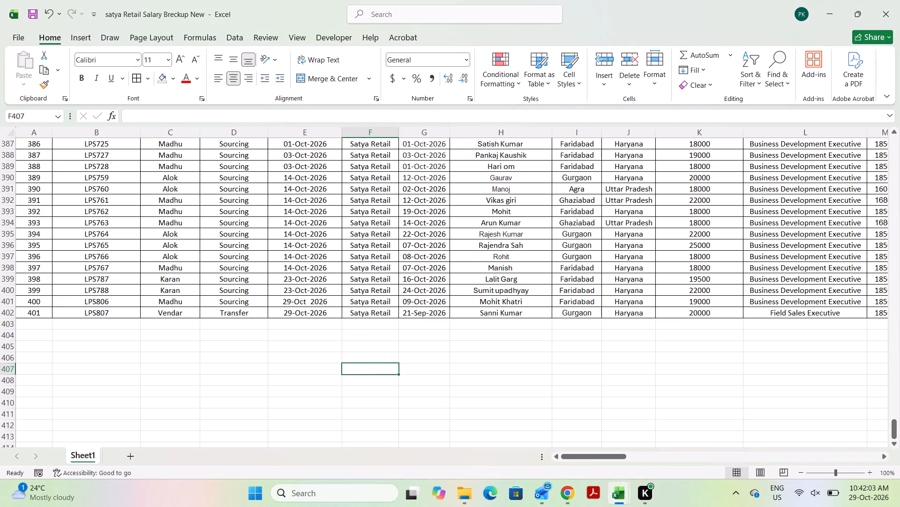
pyautogui.hotkey('ctrl', 's')
pyautogui.hotkey('ctrl', 's')
pyautogui.hotkey('ctrl', 's')
pyautogui.hotkey('ctrl', 's')
pyautogui.hotkey('ctrl', 's')
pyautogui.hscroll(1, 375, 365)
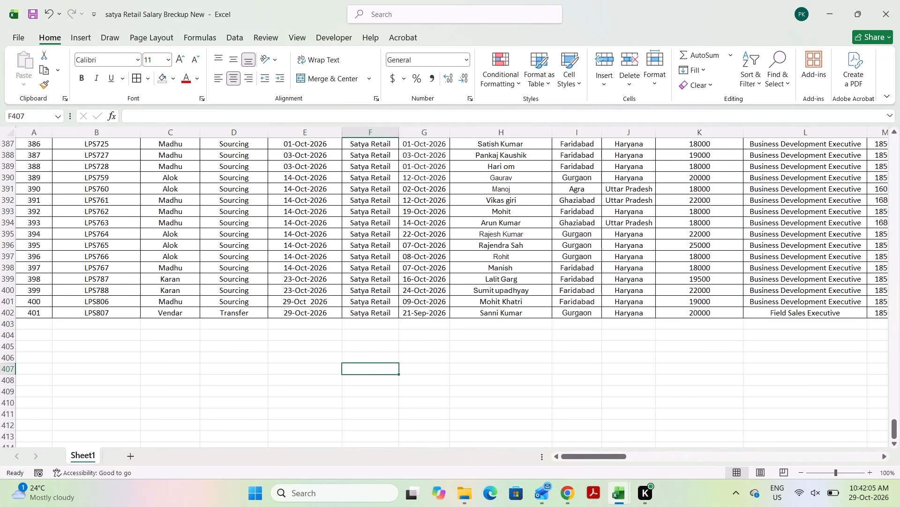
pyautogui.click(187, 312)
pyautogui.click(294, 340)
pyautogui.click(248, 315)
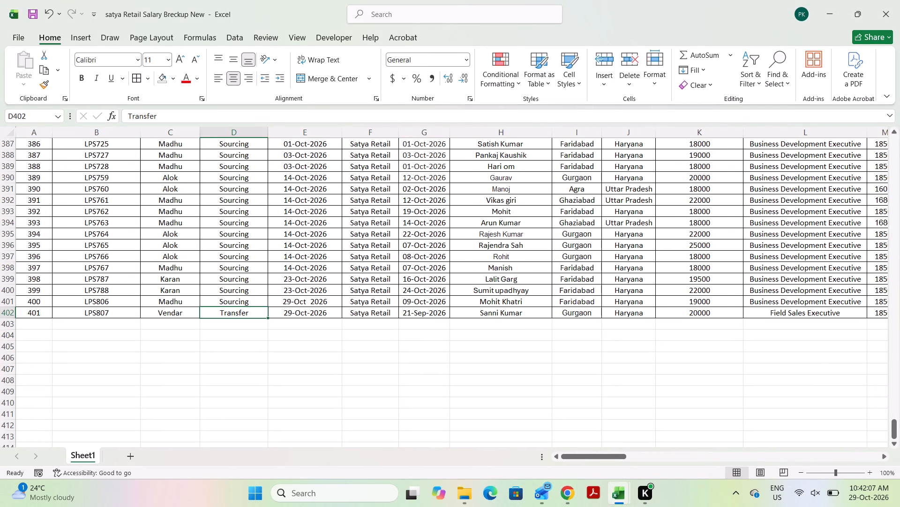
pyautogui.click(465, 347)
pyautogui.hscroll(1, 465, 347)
# Return to the Salary Brecup All Date workbook and save it again.
pyautogui.hotkey('alt', 'Tab')
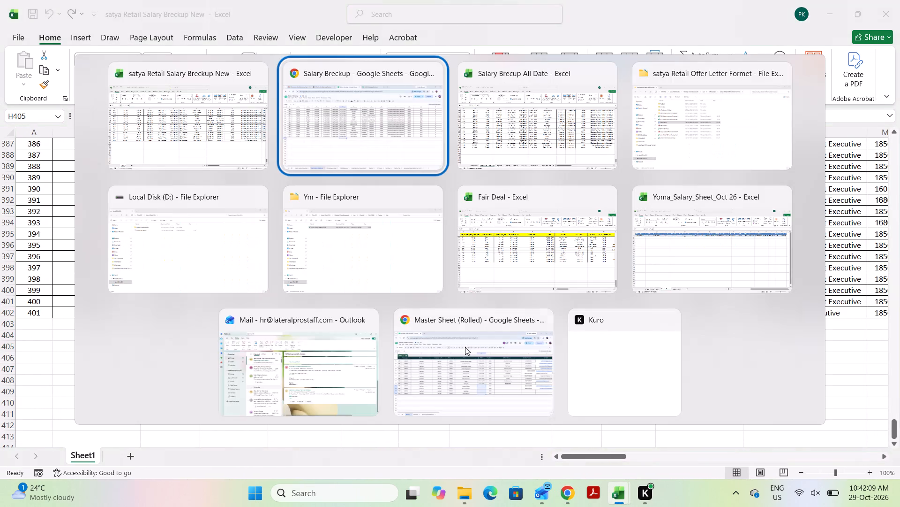
pyautogui.hotkey('alt', 'Tab')
pyautogui.click(416, 354)
pyautogui.click(410, 378)
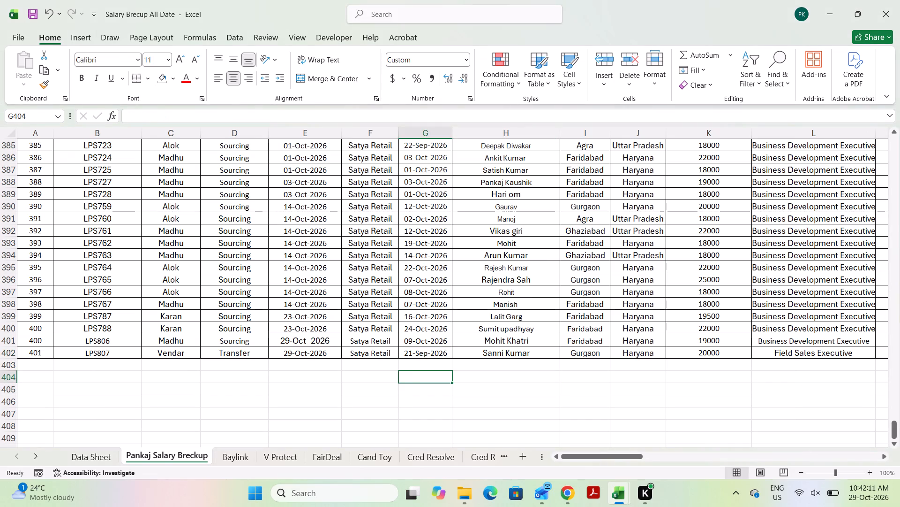
pyautogui.hotkey('ctrl', 's')
pyautogui.hotkey('ctrl', 's')
pyautogui.hotkey('ctrl', 's')
pyautogui.hotkey('ctrl', 's')
pyautogui.hscroll(1, 410, 378)
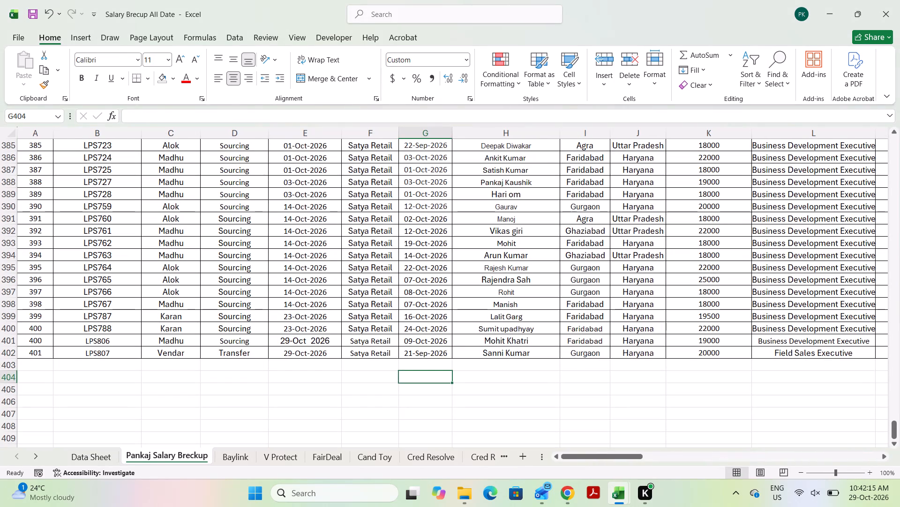
# Switch to File Explorer and open the offer Letter All Data folder inside satya Retail Offer Letter Formet.
pyautogui.hotkey('alt', 'Tab')
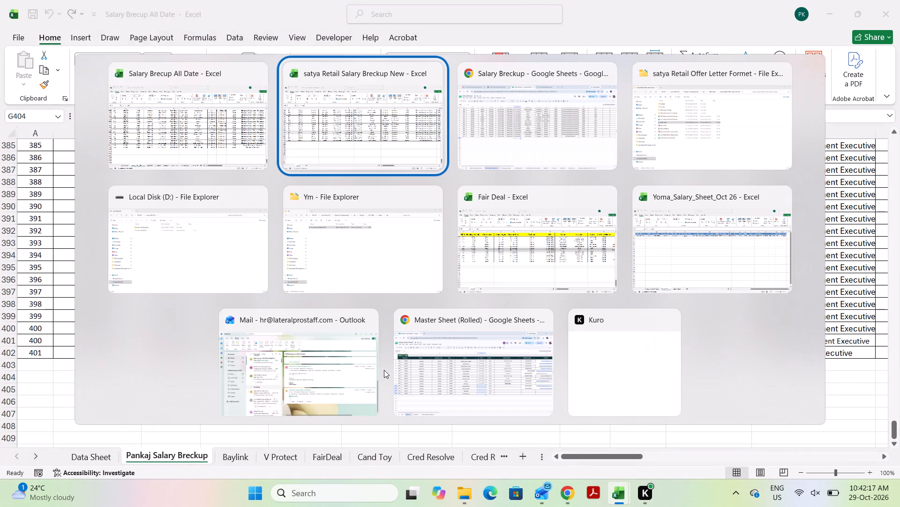
pyautogui.keyDown('alt'); pyautogui.click(345, 263); pyautogui.keyUp('alt')
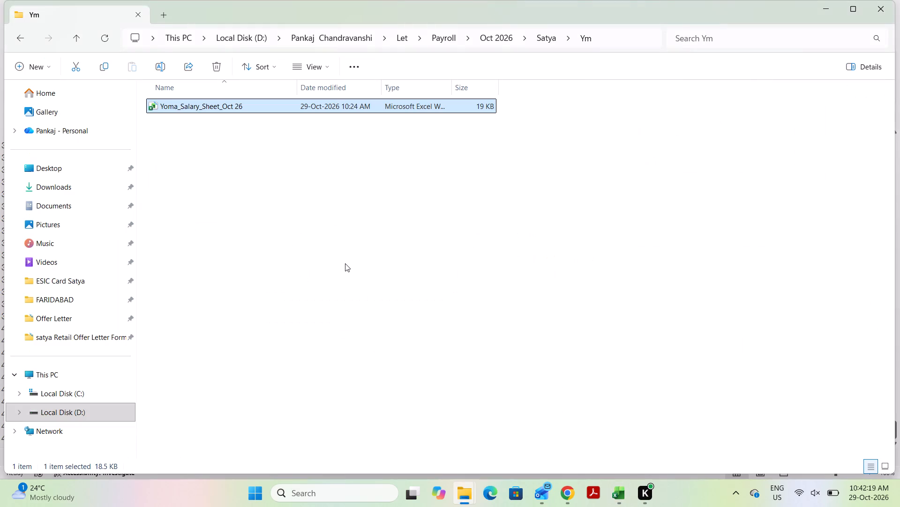
pyautogui.hotkey('alt', 'Tab')
pyautogui.hotkey('alt', 'Tab')
pyautogui.hotkey('alt', 'Tab')
pyautogui.hotkey('alt', 'Tab')
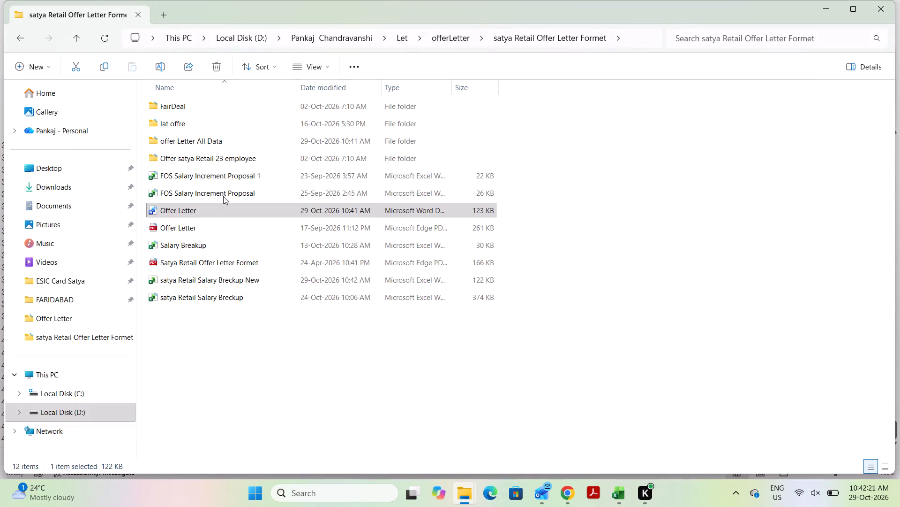
pyautogui.doubleClick(202, 156)
pyautogui.press('BackSpace')
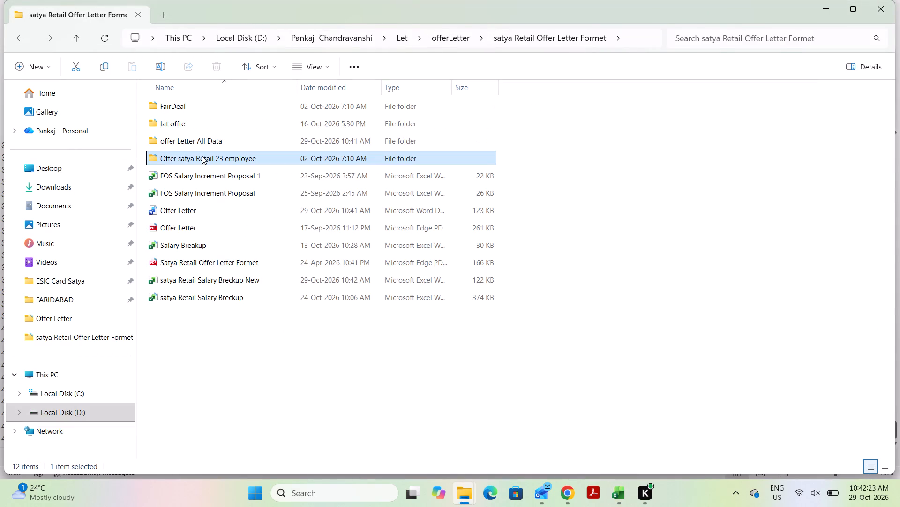
pyautogui.doubleClick(191, 141)
pyautogui.click(232, 125)
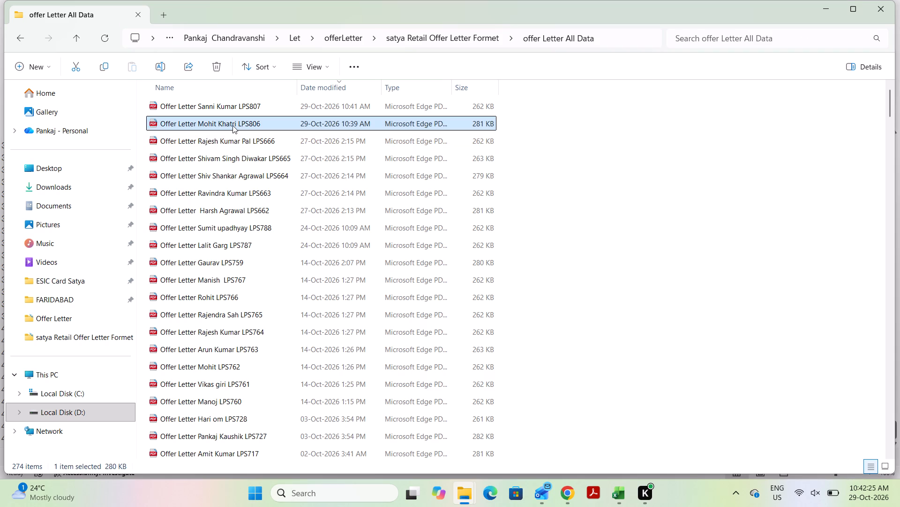
pyautogui.doubleClick(232, 125)
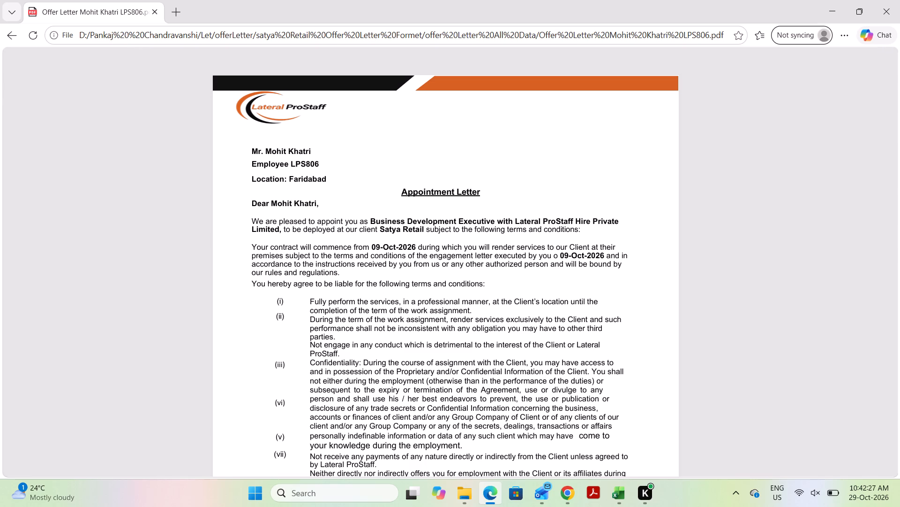
pyautogui.scroll(1, 382, 306)
pyautogui.hscroll(1, 487, 302)
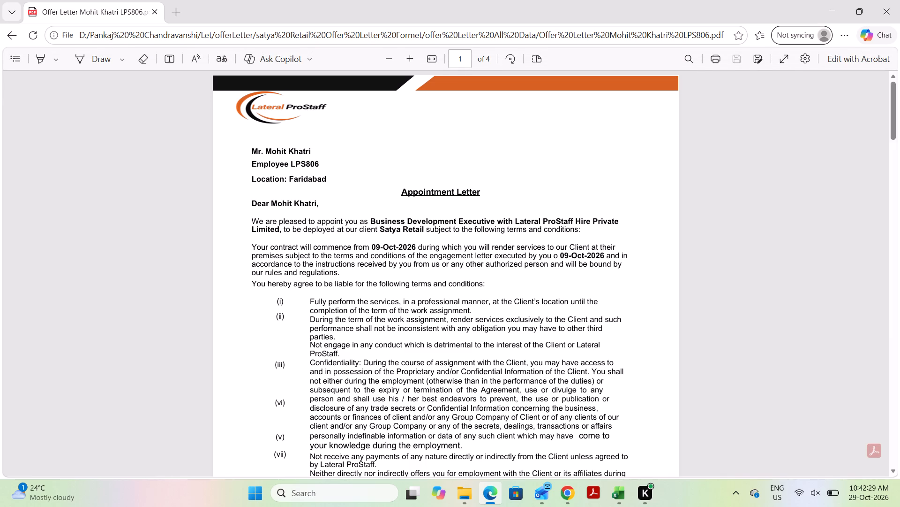
pyautogui.click(897, 6)
pyautogui.doubleClick(247, 108)
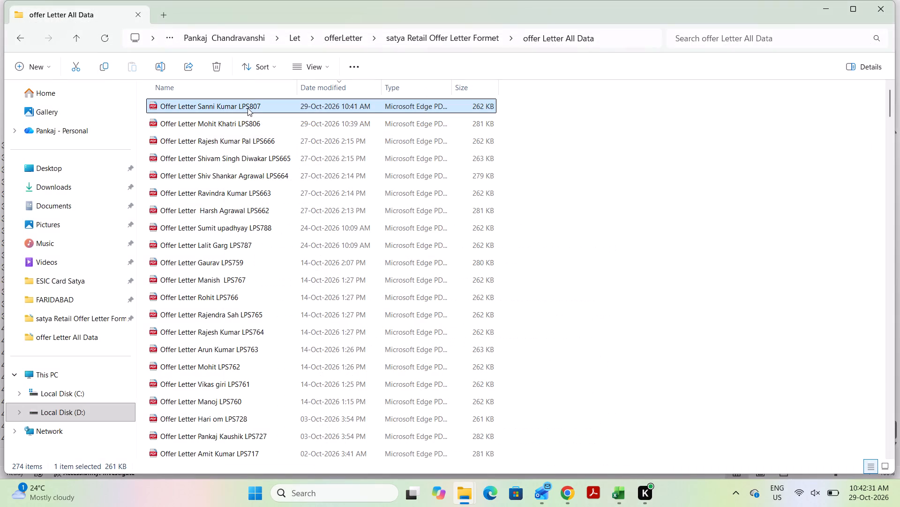
# Check the most recently modified offer letter PDF and close it.
pyautogui.scroll(-1, 425, 362)
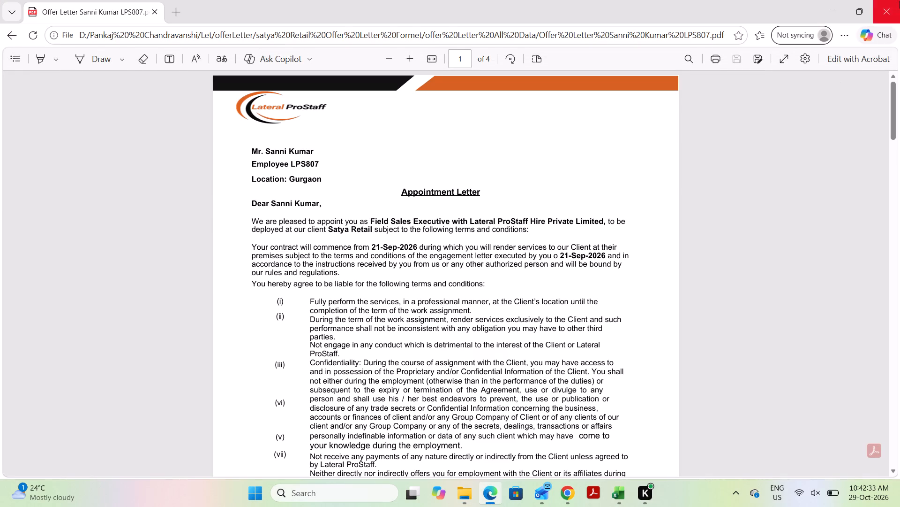
pyautogui.click(899, 1)
# Select the second most recently modified offer letter in the folder and switch to the previously used window.
pyautogui.click(227, 125)
pyautogui.hotkey('alt', 'Tab')
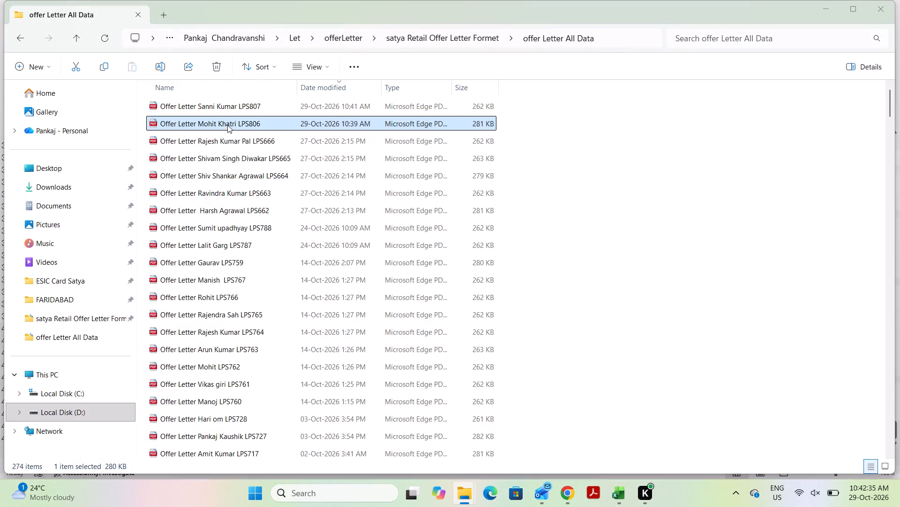
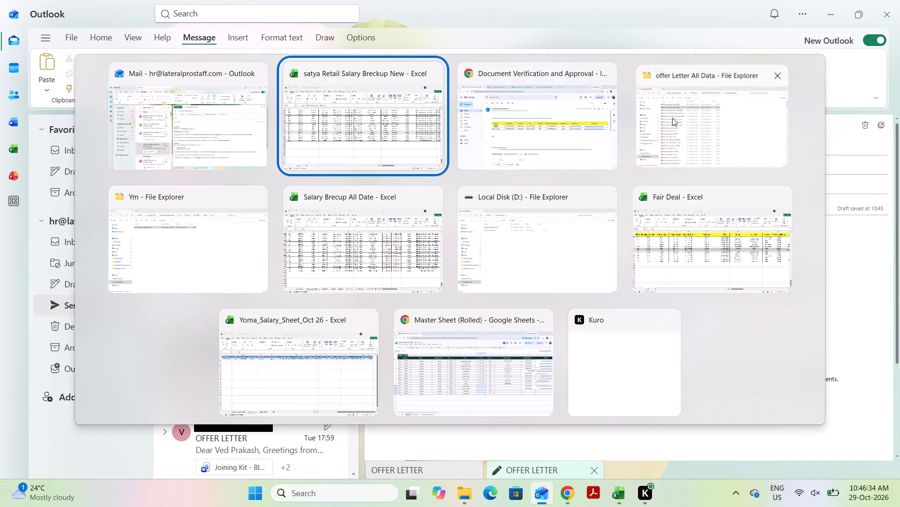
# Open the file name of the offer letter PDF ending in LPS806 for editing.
pyautogui.click(250, 124)
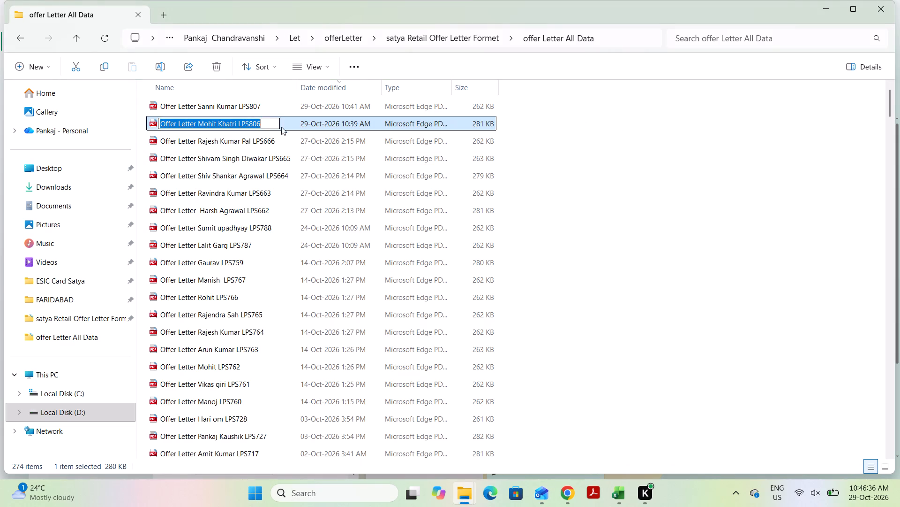
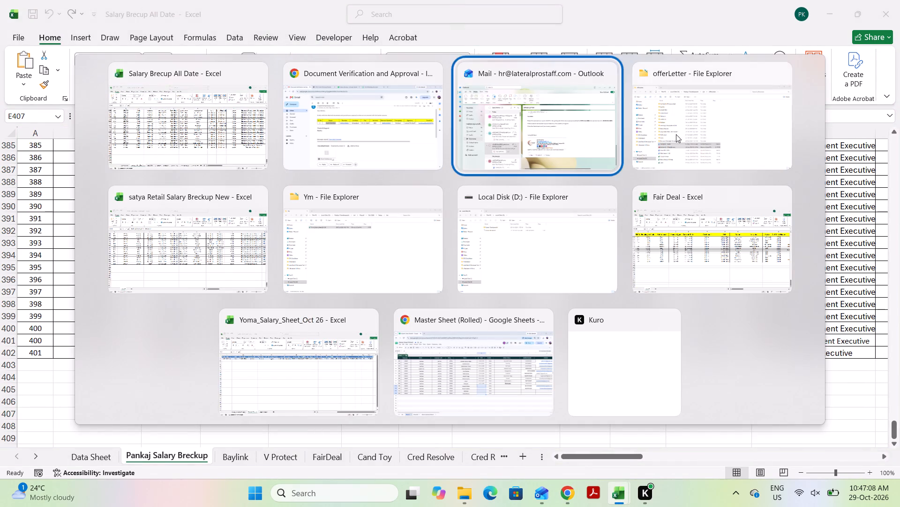
# Switch to the satya Retail Salary Breckup New workbook with the new employees' rows.
pyautogui.hotkey('alt', 'Tab')
pyautogui.keyDown('alt'); pyautogui.moveTo(671, 235); pyautogui.dragTo(178, 271); pyautogui.keyUp('alt')
pyautogui.keyDown('alt'); pyautogui.click(175, 269); pyautogui.keyUp('alt')
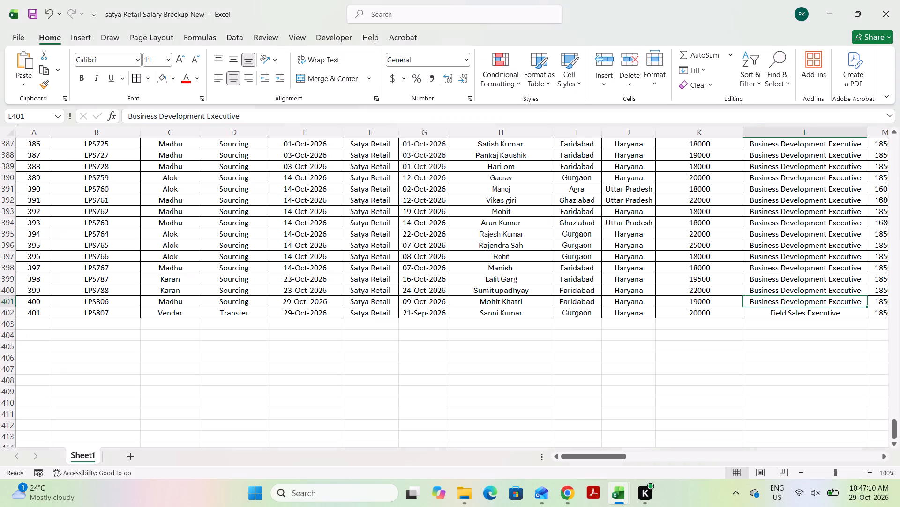
# Save the satya Retail Salary Breckup New workbook.
pyautogui.click(382, 367)
pyautogui.hotkey('ctrl', 's')
pyautogui.hotkey('ctrl', 's')
pyautogui.click(108, 314)
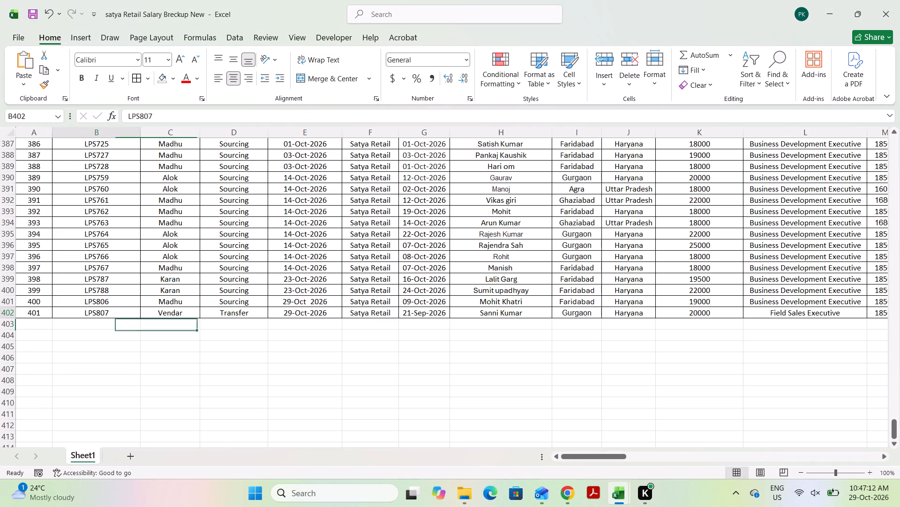
pyautogui.press('c')
pyautogui.hotkey('ctrl', 'z')
pyautogui.click(117, 332)
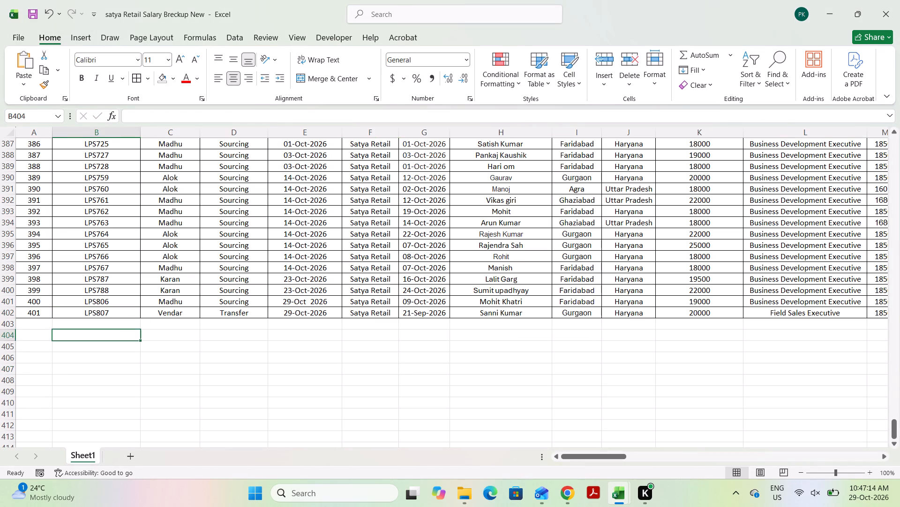
pyautogui.click(120, 316)
pyautogui.hotkey('ctrl', 'c')
pyautogui.hotkey('alt', 'Tab')
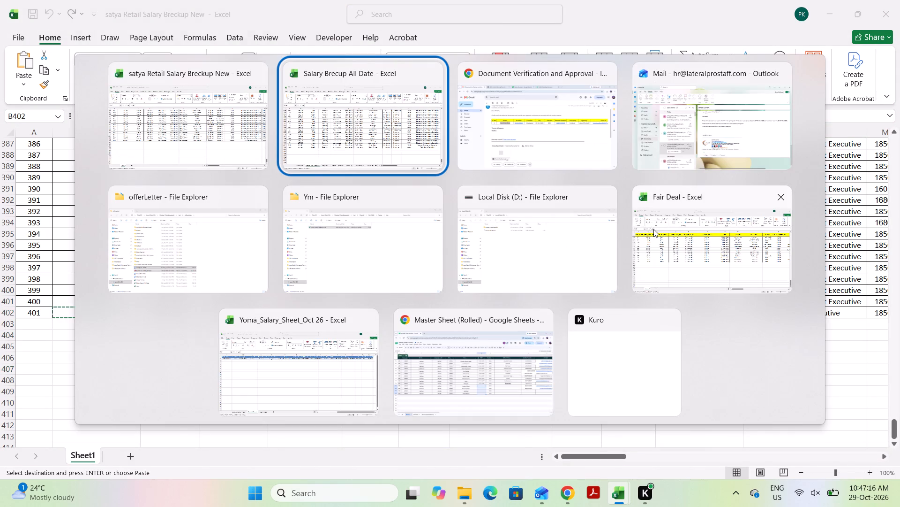
pyautogui.keyDown('alt'); pyautogui.click(653, 229); pyautogui.keyUp('alt')
pyautogui.hscroll(1, 204, 350)
pyautogui.click(107, 312)
pyautogui.hotkey('ctrl', 'v')
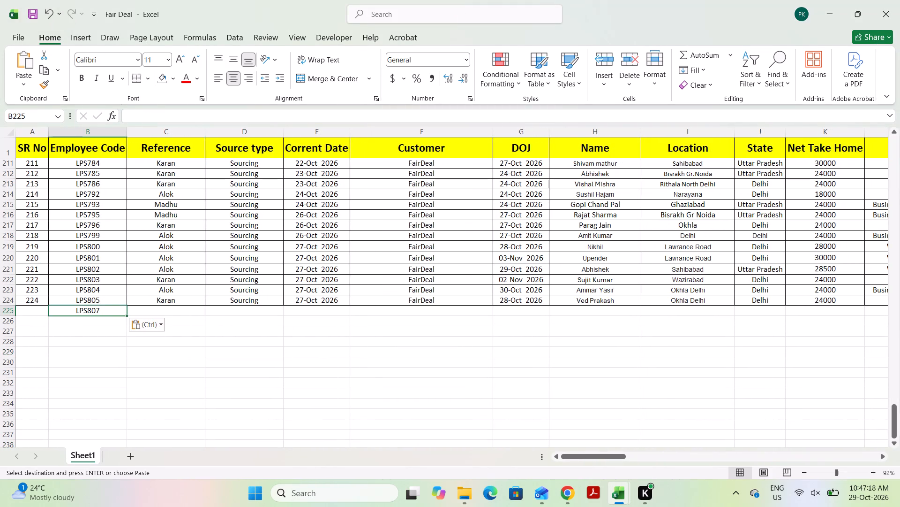
pyautogui.click(166, 117)
pyautogui.press('BackSpace')
pyautogui.press('8')
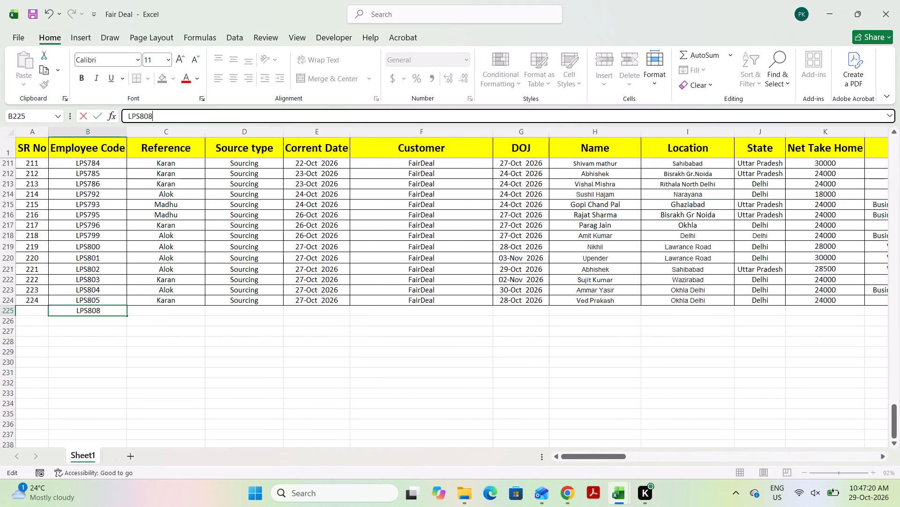
pyautogui.press('Return')
# Return to the satya Retail Salary Breckup New workbook, save it again and close it.
pyautogui.hotkey('alt', 'Tab')
pyautogui.click(444, 333)
pyautogui.hotkey('ctrl', 's')
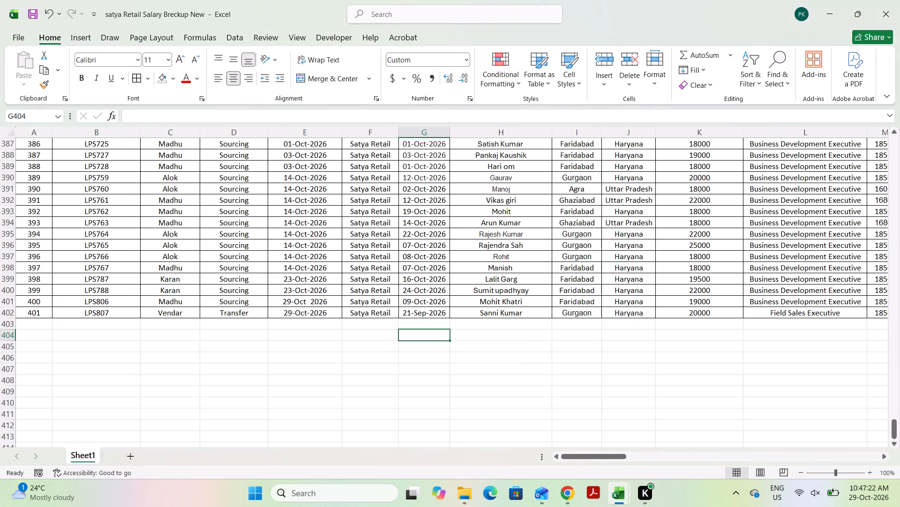
pyautogui.click(899, 1)
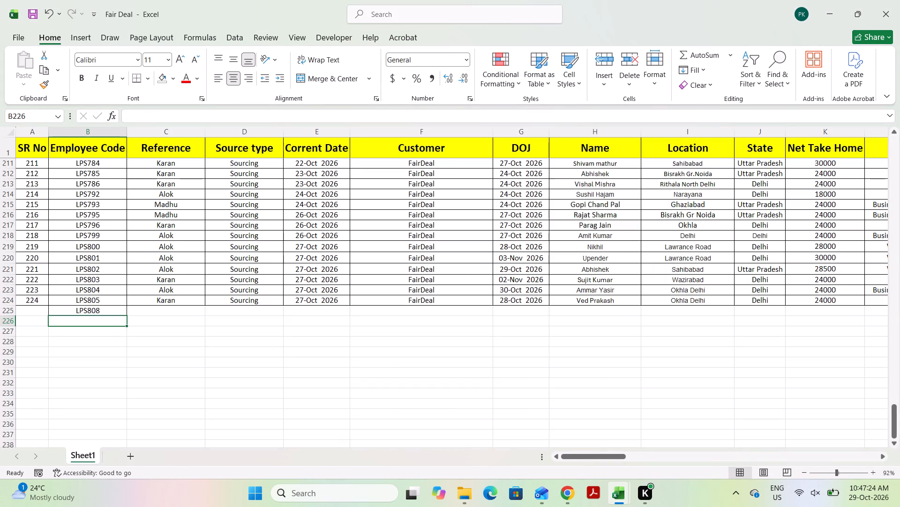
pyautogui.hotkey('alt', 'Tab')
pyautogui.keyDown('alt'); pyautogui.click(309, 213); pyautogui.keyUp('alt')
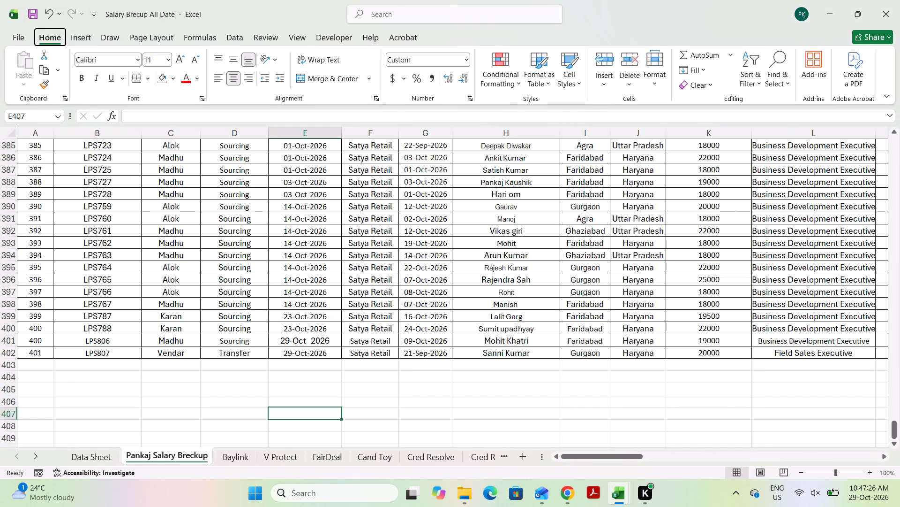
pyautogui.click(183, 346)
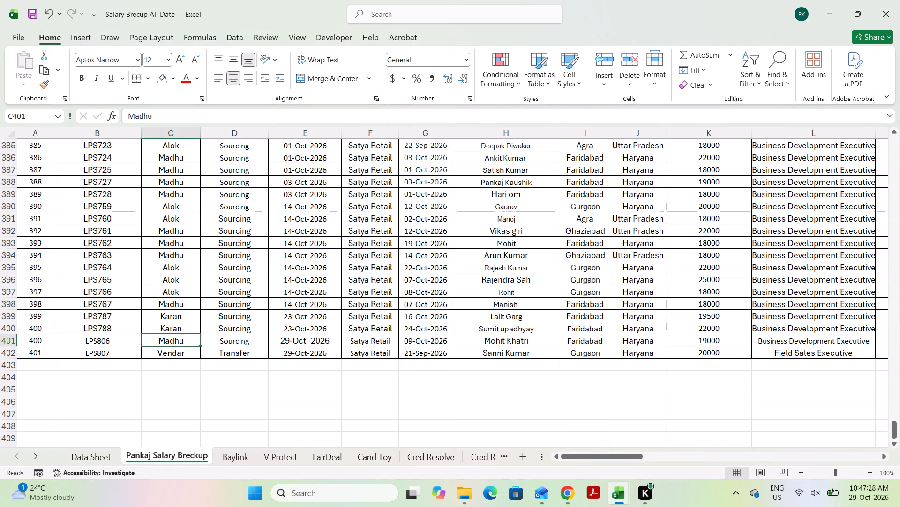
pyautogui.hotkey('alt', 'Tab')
pyautogui.moveTo(27, 290); pyautogui.dragTo(28, 293)
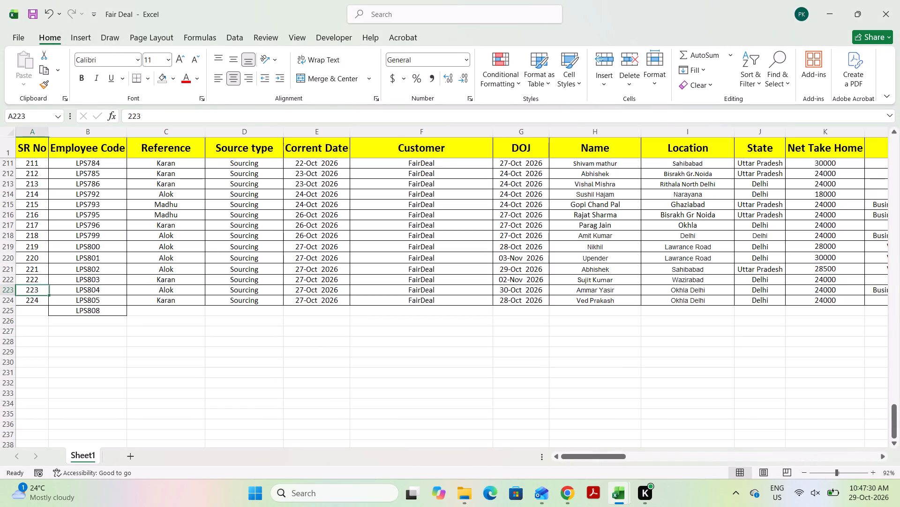
pyautogui.moveTo(28, 293); pyautogui.dragTo(30, 300)
pyautogui.doubleClick(49, 305)
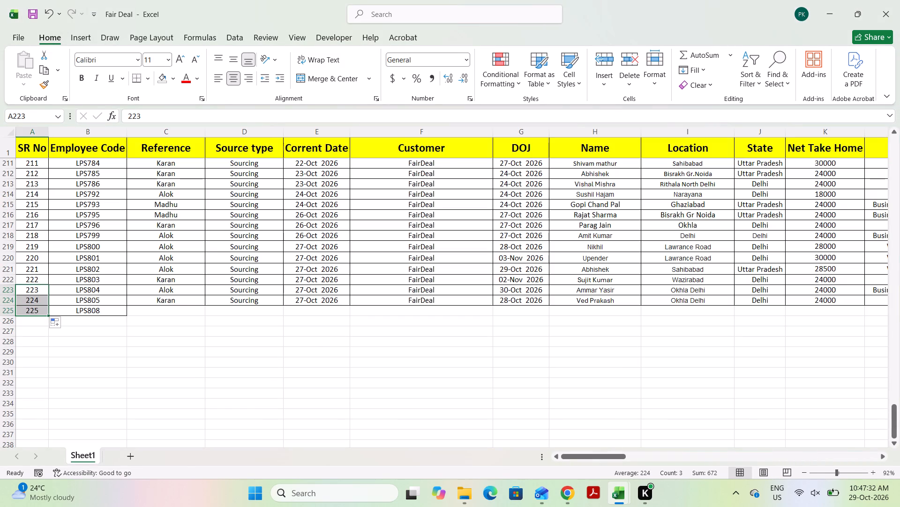
pyautogui.click(195, 310)
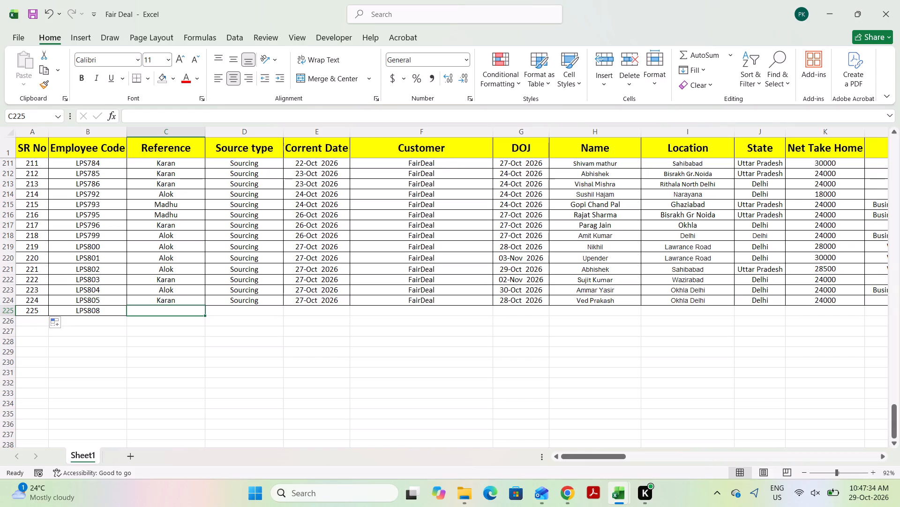
pyautogui.hotkey('shift', 'm')
pyautogui.press('Return')
pyautogui.click(220, 313)
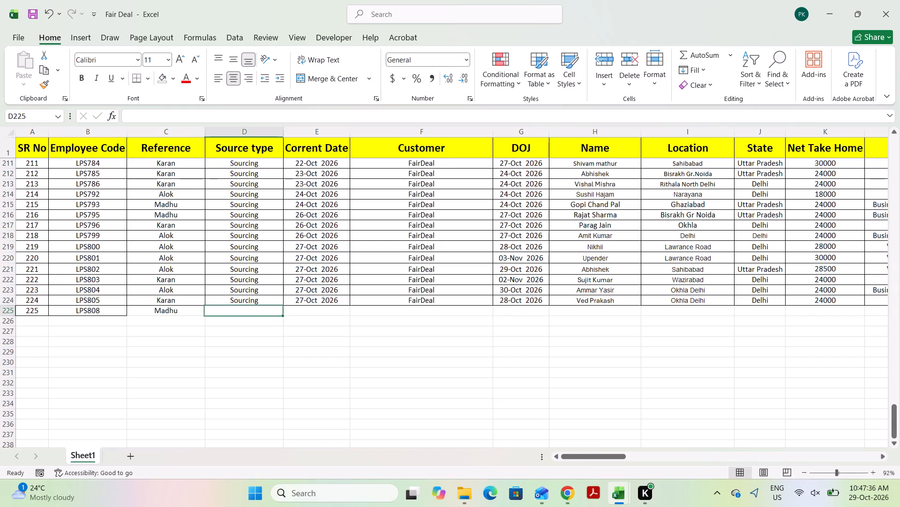
pyautogui.hotkey('ctrl', 's')
pyautogui.hotkey('ctrl', 'd')
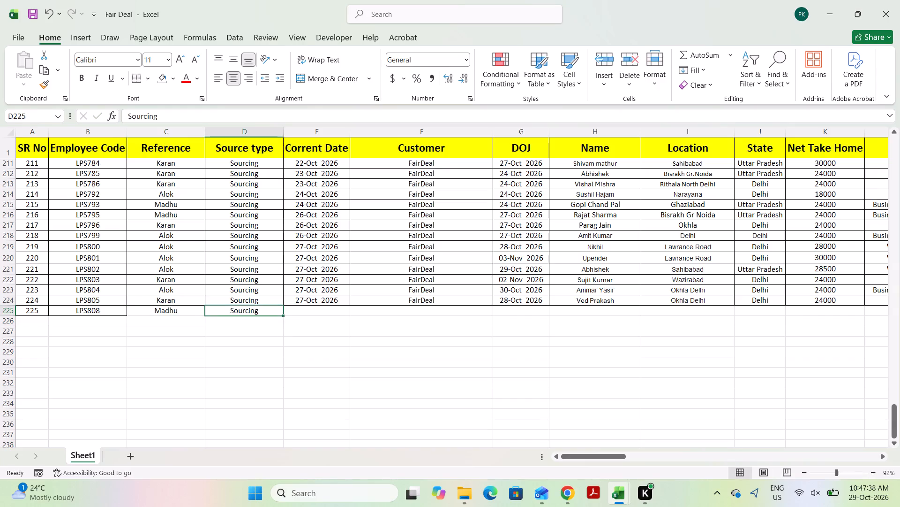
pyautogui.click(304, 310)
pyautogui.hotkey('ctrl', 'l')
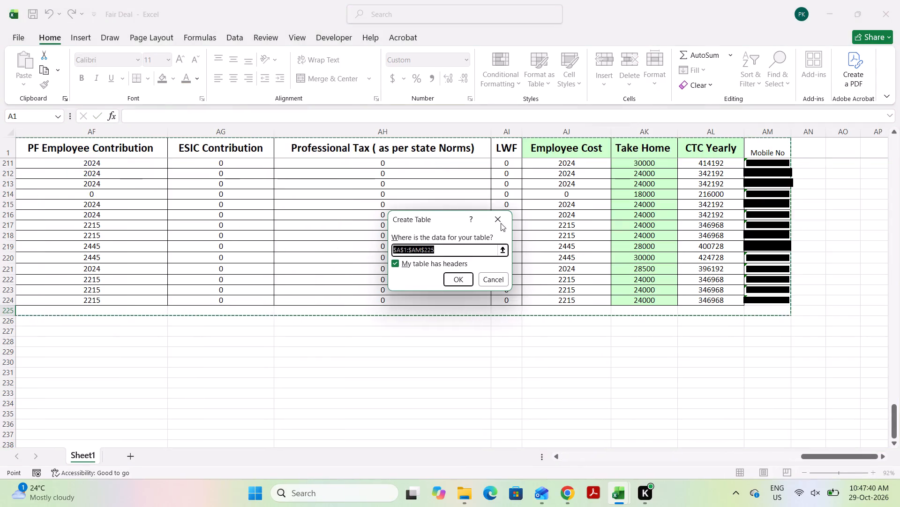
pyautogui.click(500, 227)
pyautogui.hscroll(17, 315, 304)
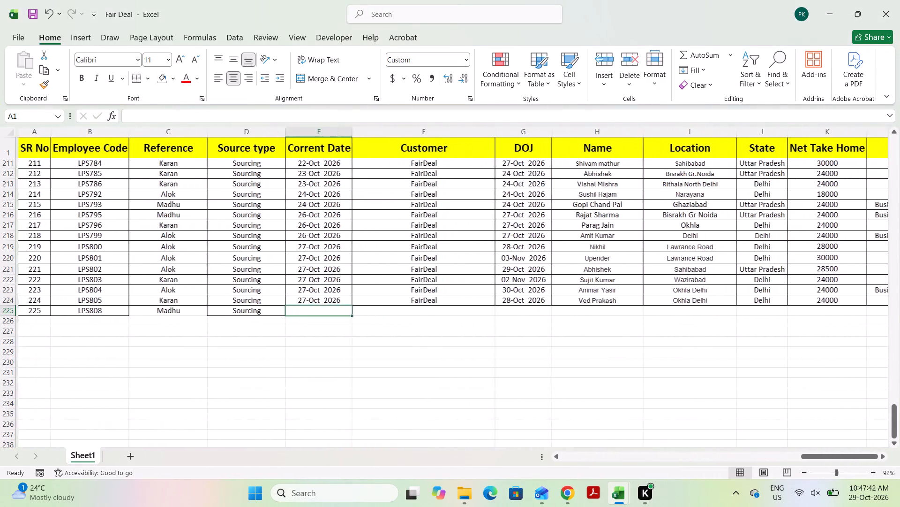
# Enter today's date, 29-Oct 2026, in the Corrent Date cell of the new employee's row 225.
pyautogui.click(309, 313)
pyautogui.hotkey('ctrl', 'd')
pyautogui.click(318, 311)
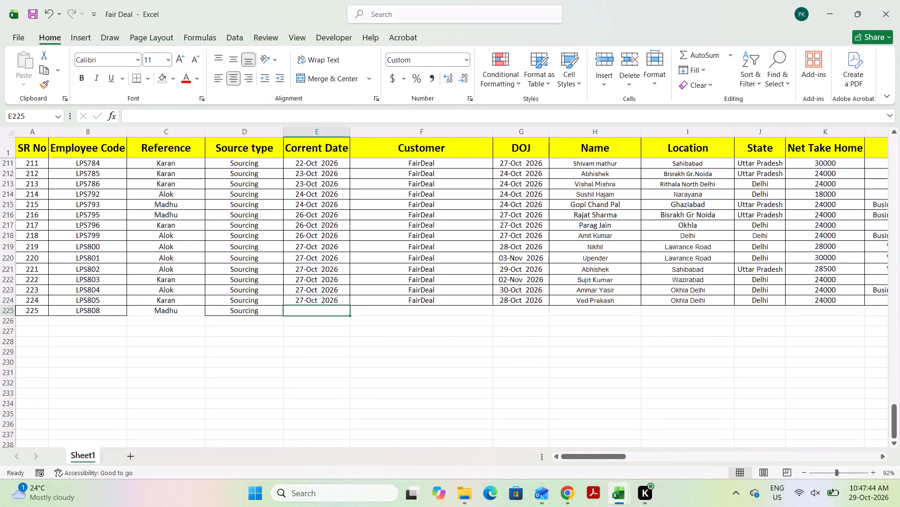
pyautogui.hotkey('ctrl', ';')
pyautogui.press('Return')
# Select the empty Customer cell in the new employee's row 225.
pyautogui.click(371, 308)
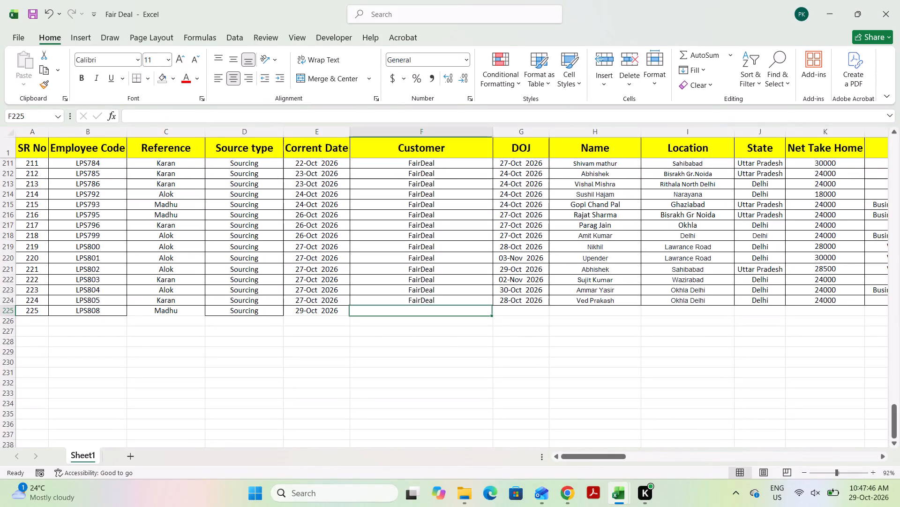
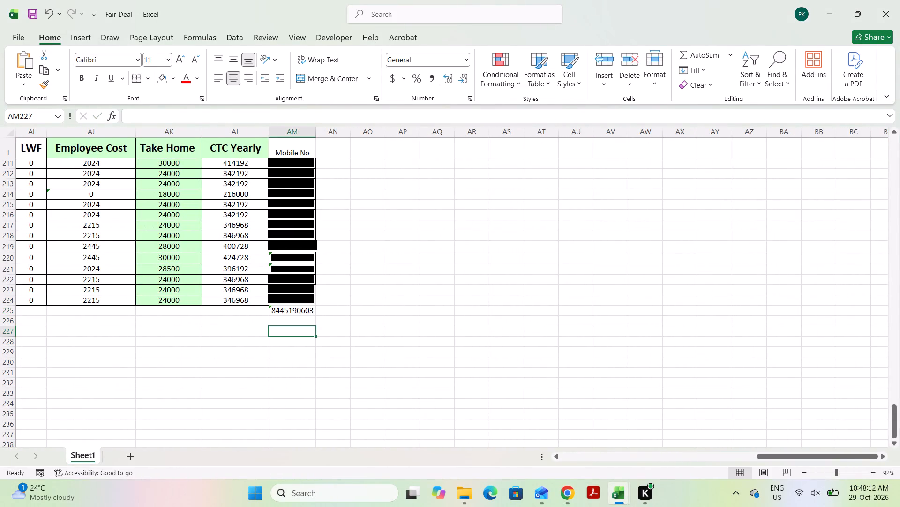
# Return to the new employee's row 225 and select its empty Location cell for entry.
pyautogui.hscroll(2, 368, 343)
pyautogui.hscroll(4, 425, 336)
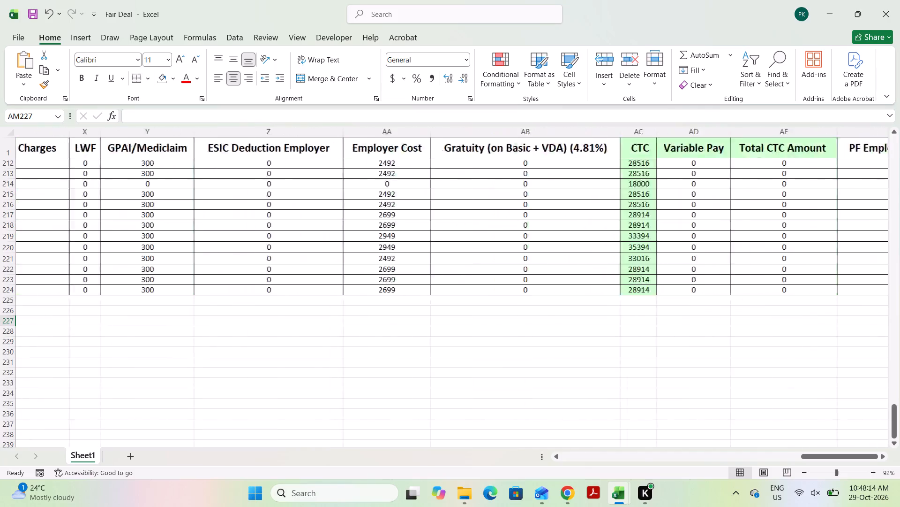
pyautogui.hscroll(2, 425, 336)
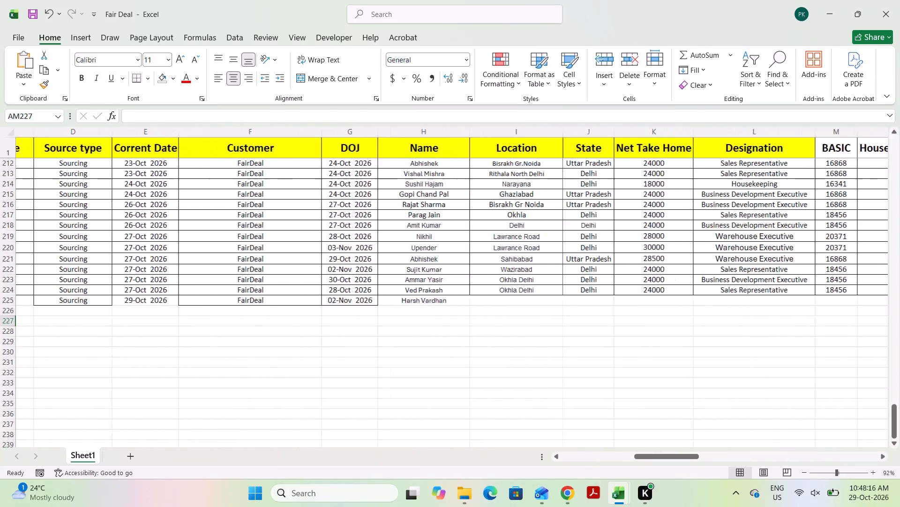
pyautogui.click(513, 305)
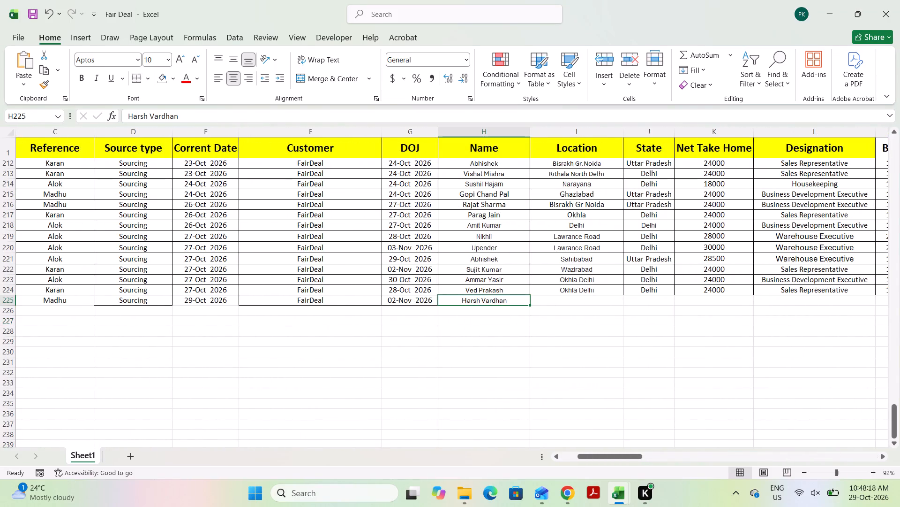
pyautogui.moveTo(520, 291); pyautogui.dragTo(519, 300)
pyautogui.click(548, 295)
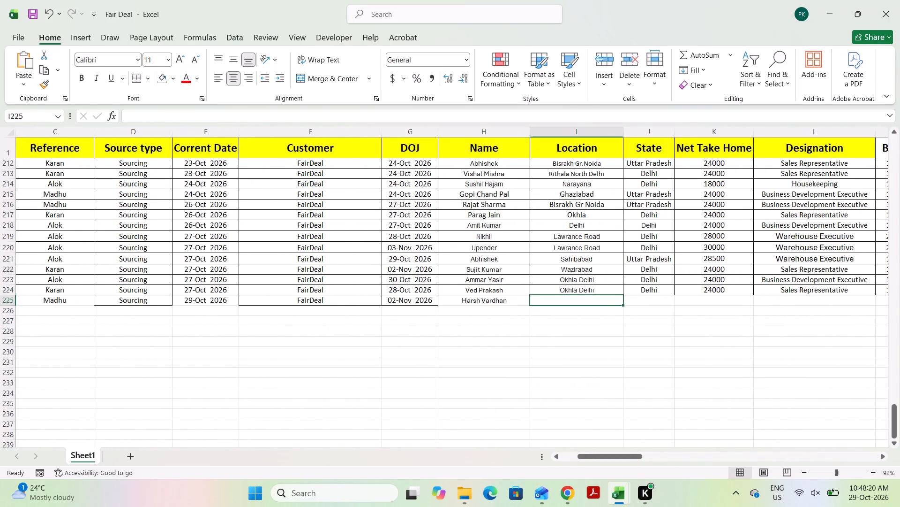
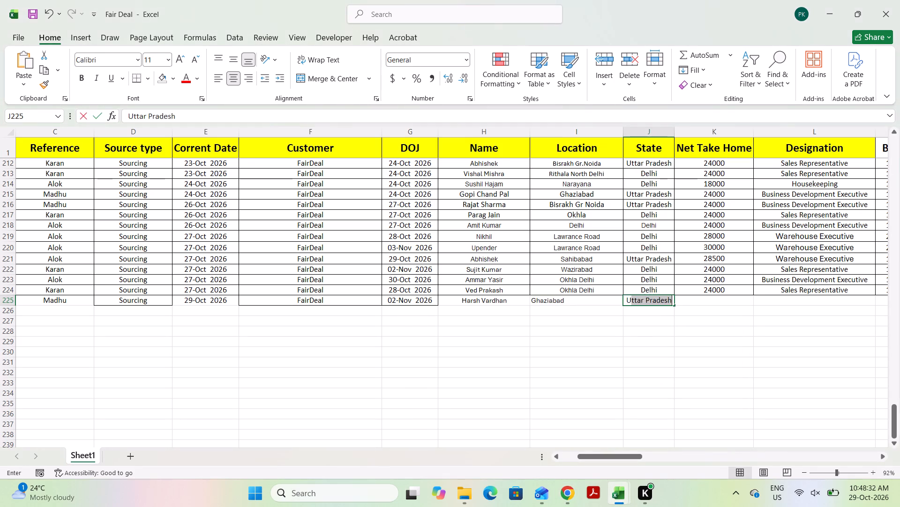
# Enter Uttar Pradesh as the State in row 225.
pyautogui.press('Return')
# Centre-align the Location and State cells of row 225 horizontally.
pyautogui.moveTo(606, 299); pyautogui.dragTo(691, 295)
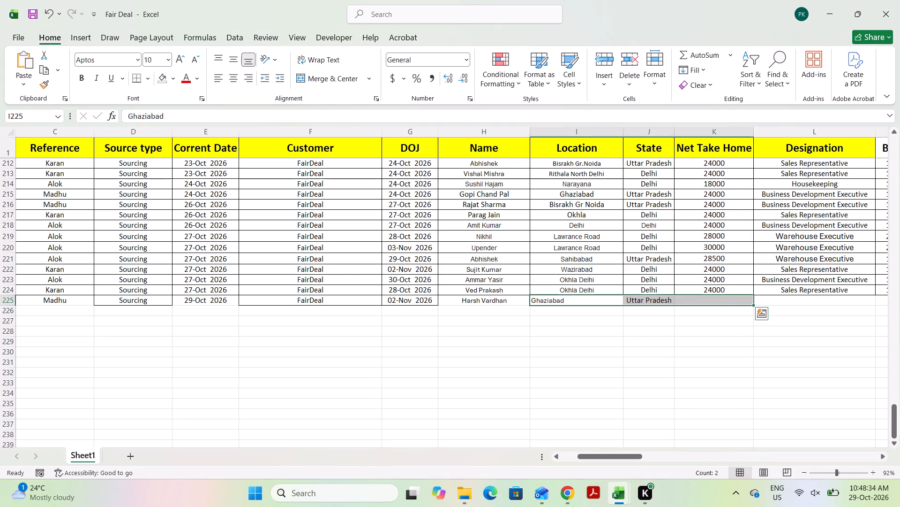
pyautogui.hotkey('shift', 'Left')
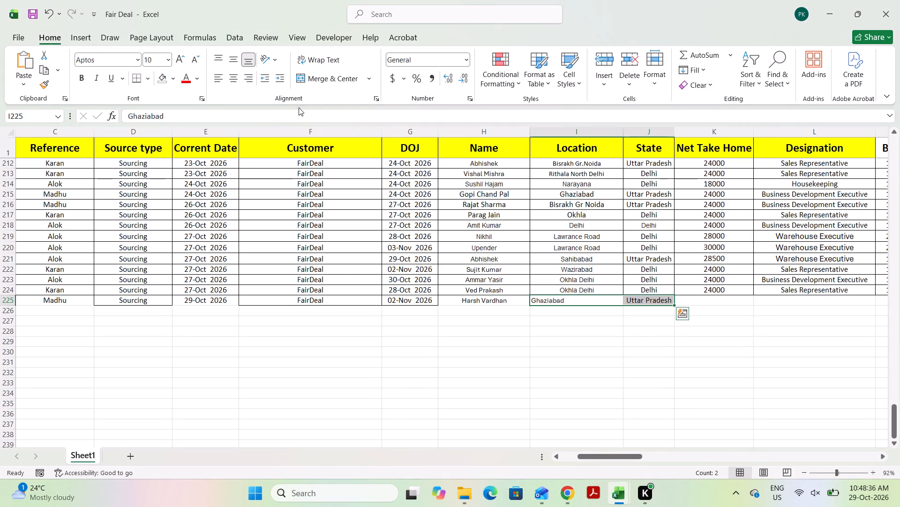
pyautogui.click(233, 79)
pyautogui.click(235, 81)
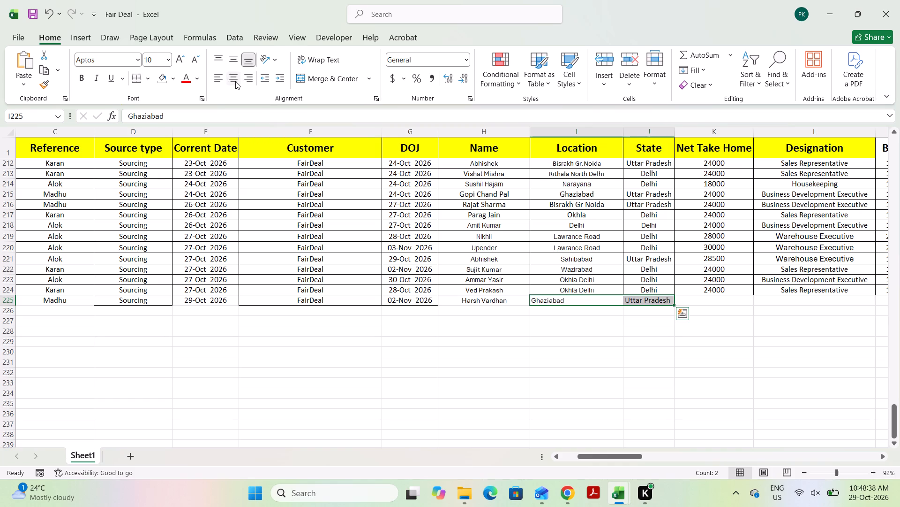
pyautogui.click(237, 82)
# Select the empty Net Take Home cell in row 225.
pyautogui.click(696, 298)
pyautogui.hscroll(-2, 696, 298)
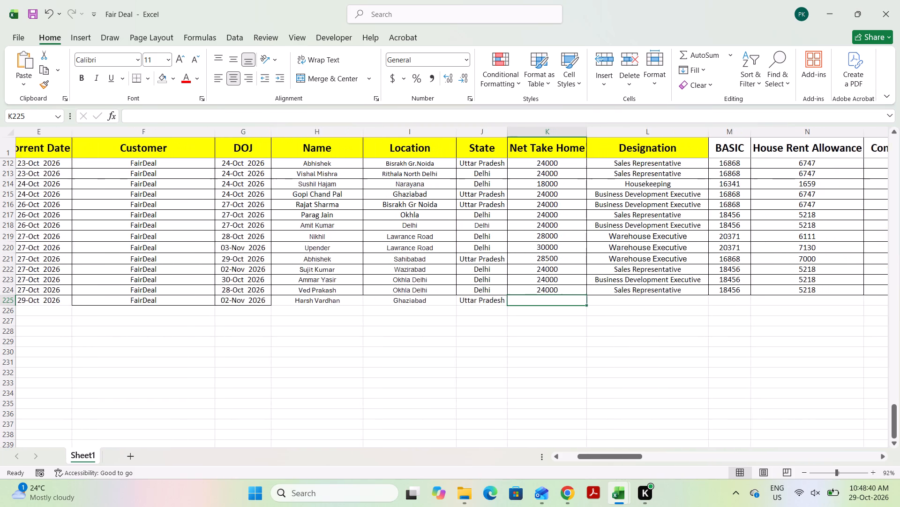
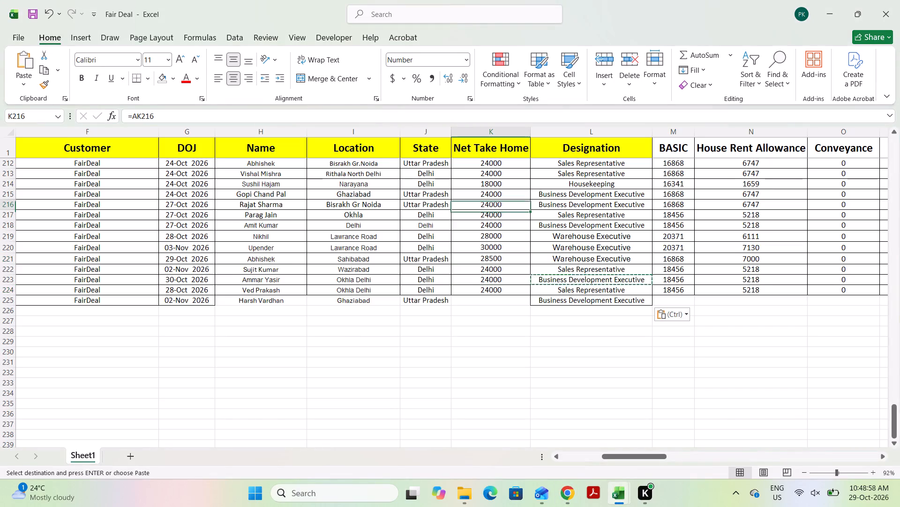
# Copy the salary figures from BASIC through CTC Yearly in row 216 and paste them into row 225.
pyautogui.click(674, 203)
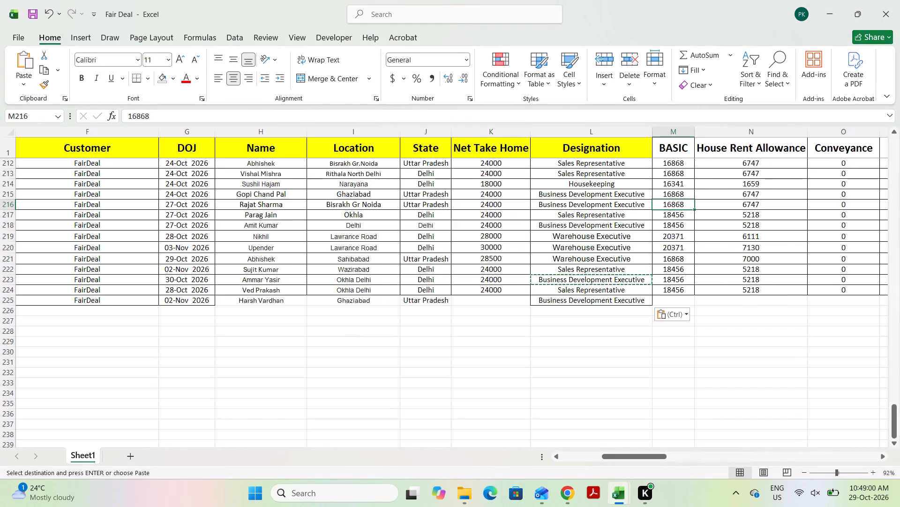
pyautogui.hotkey('ctrl', 'shift', 'Right')
pyautogui.hotkey('shift', 'Left')
pyautogui.hotkey('ctrl', 'c')
pyautogui.hscroll(3, 565, 255)
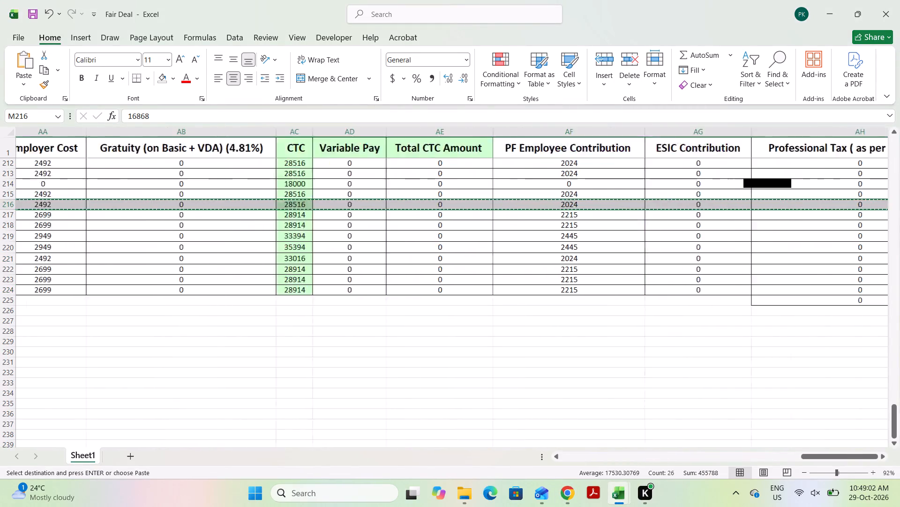
pyautogui.hscroll(6, 565, 255)
pyautogui.hscroll(-2, 565, 255)
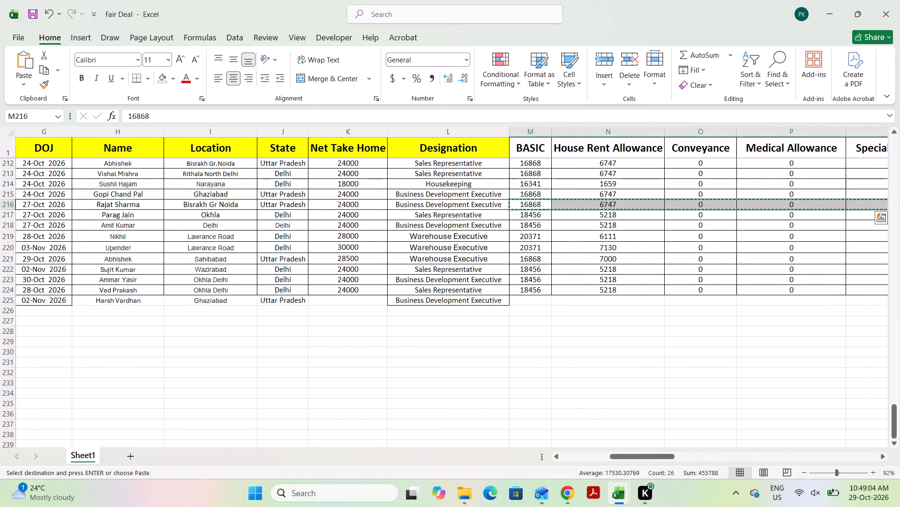
pyautogui.click(529, 301)
pyautogui.hotkey('ctrl', 'v')
# Fill the Net Take Home formula from row 224 down into row 225.
pyautogui.click(368, 289)
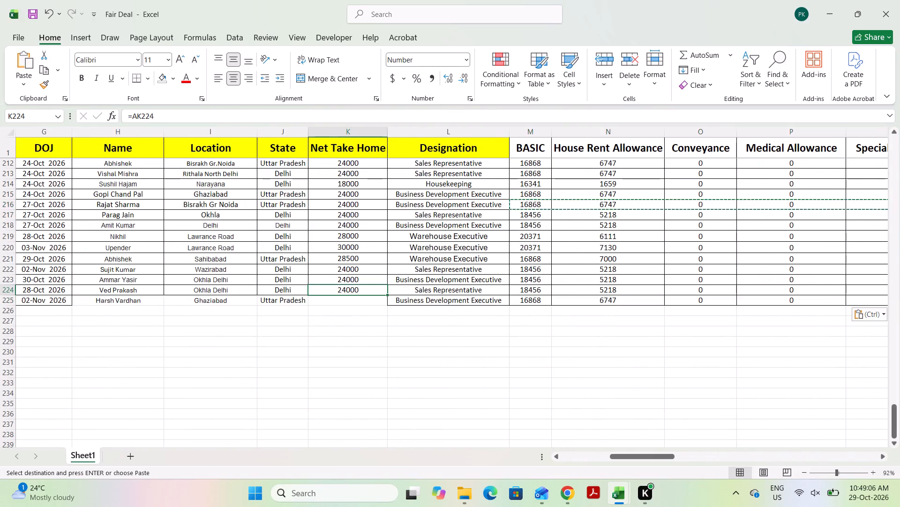
pyautogui.doubleClick(386, 294)
# Apply all borders to rows 218 to 225, from the SR No column through the Mobile No column.
pyautogui.hscroll(-3, 633, 327)
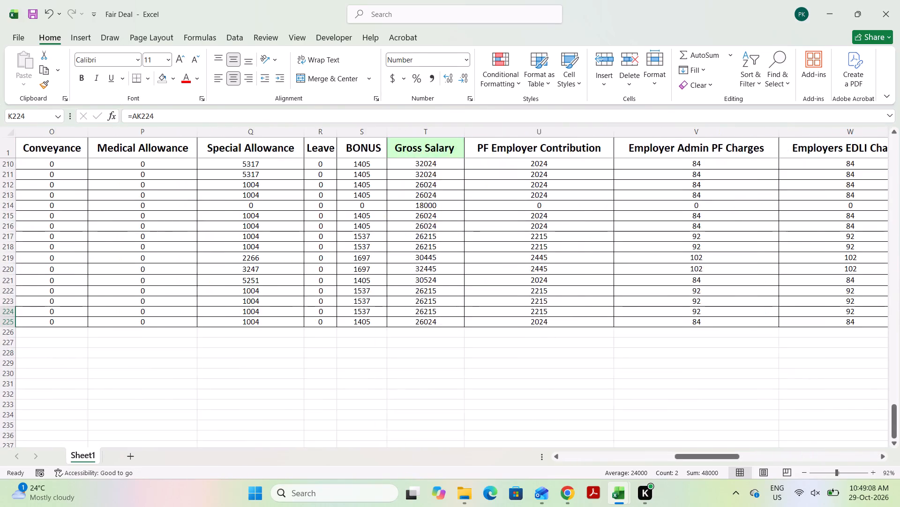
pyautogui.hscroll(-6, 633, 327)
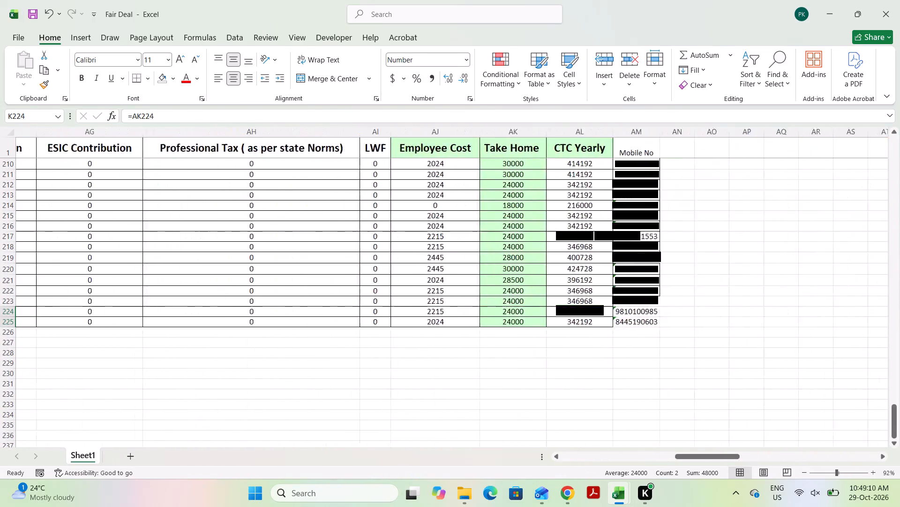
pyautogui.hscroll(-1, 633, 327)
pyautogui.hscroll(13, 633, 327)
pyautogui.hscroll(6, 409, 336)
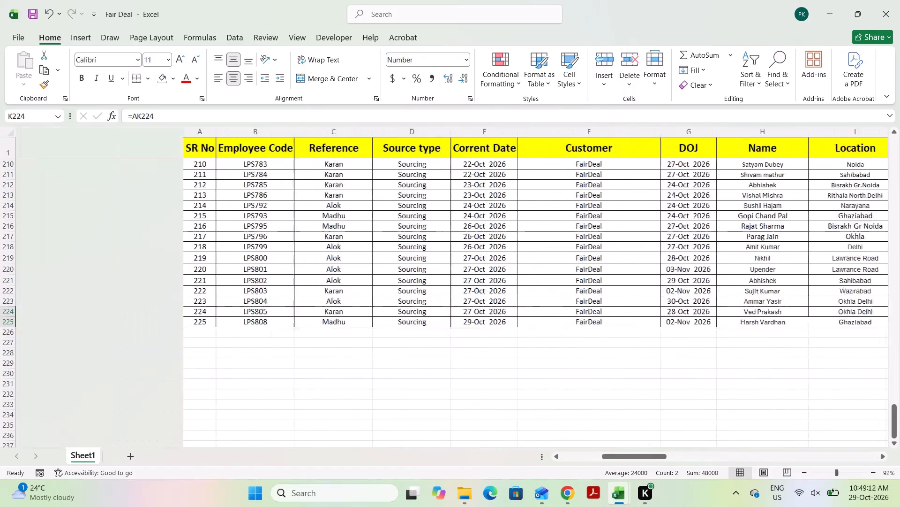
pyautogui.click(42, 320)
pyautogui.hotkey('ctrl', 'shift', 'Right')
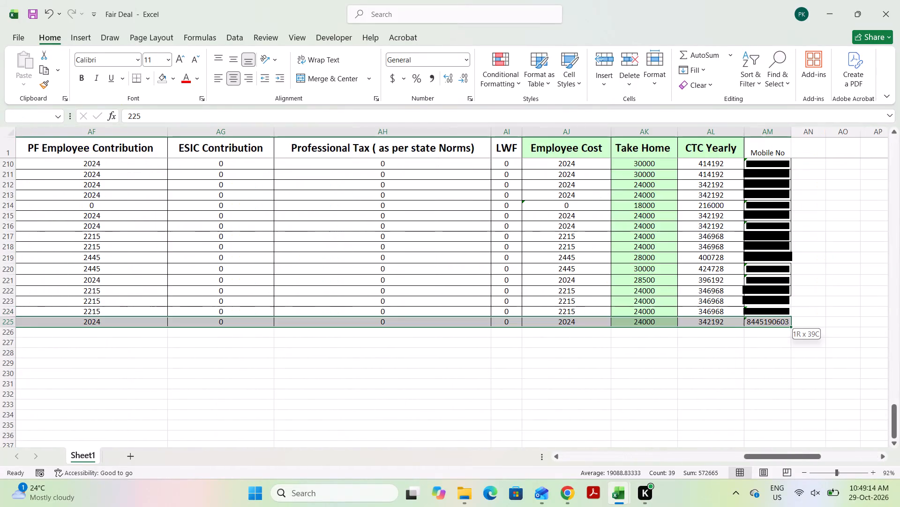
pyautogui.hotkey('shift', 'Up')
pyautogui.hotkey('shift', 'Up')
pyautogui.hotkey('shift', 'Up')
pyautogui.hotkey('shift', 'Up')
pyautogui.hotkey('shift', 'Up')
pyautogui.hotkey('shift', 'Up')
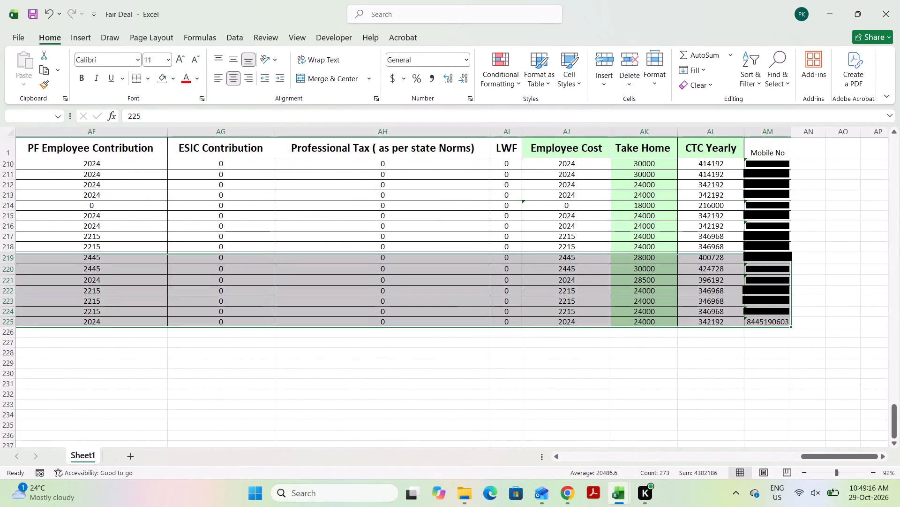
pyautogui.hotkey('shift', 'Up')
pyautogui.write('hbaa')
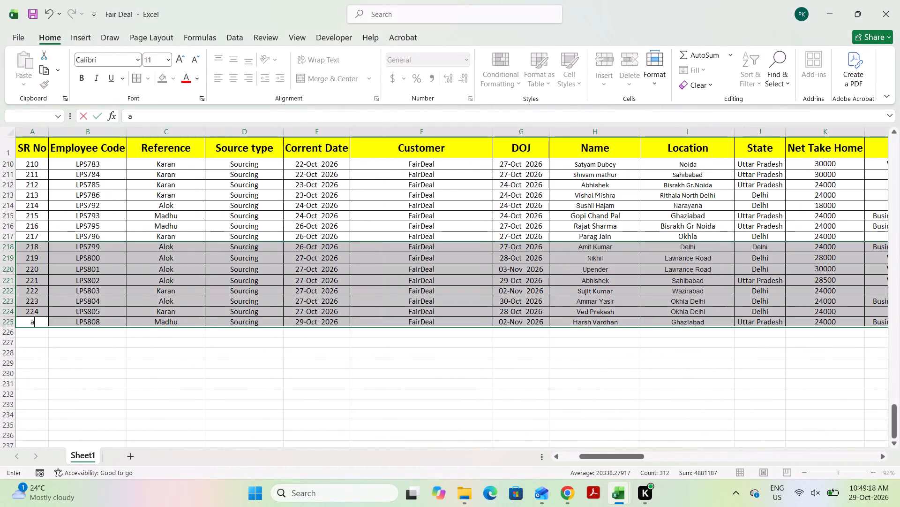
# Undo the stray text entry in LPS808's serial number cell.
pyautogui.click(55, 356)
pyautogui.hotkey('ctrl', 'z')
# Format the selected rows 218 to 225 with centred alignment, font size 11 and the Calibri font.
pyautogui.hscroll(-11, 113, 344)
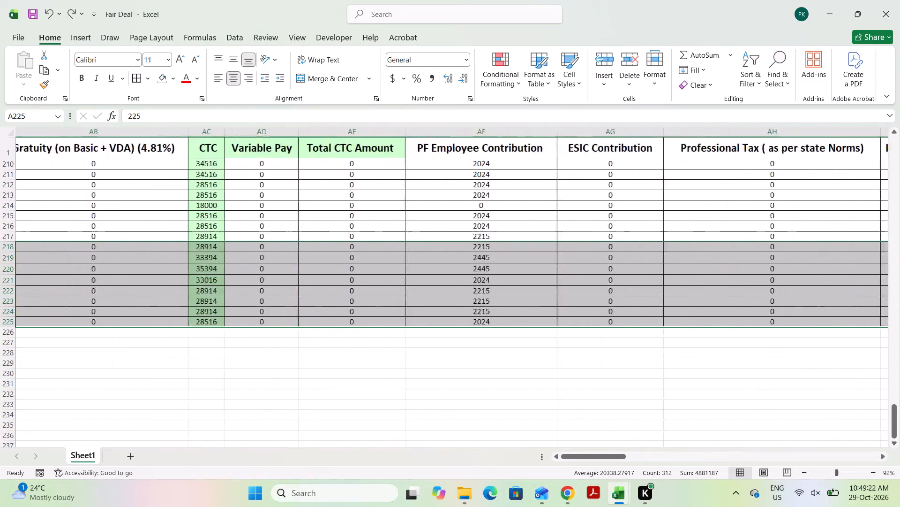
pyautogui.hscroll(-1, 113, 344)
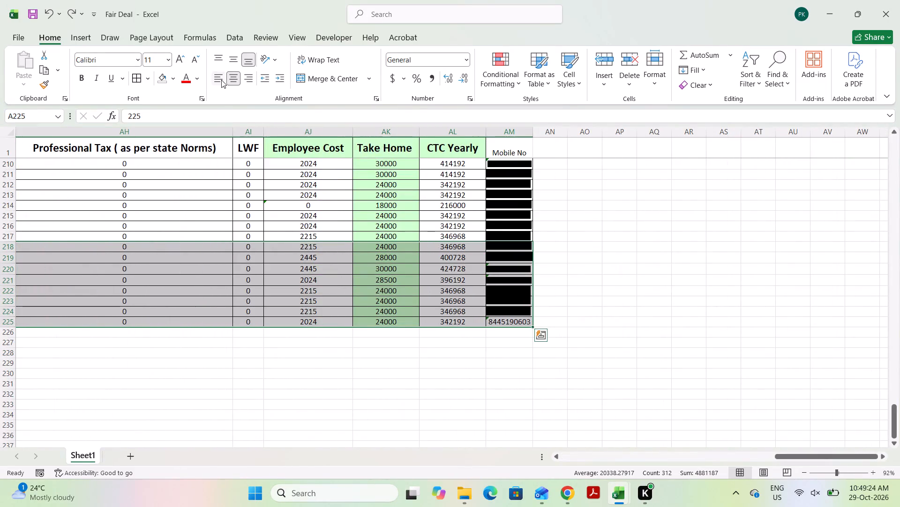
pyautogui.click(231, 79)
pyautogui.click(231, 79)
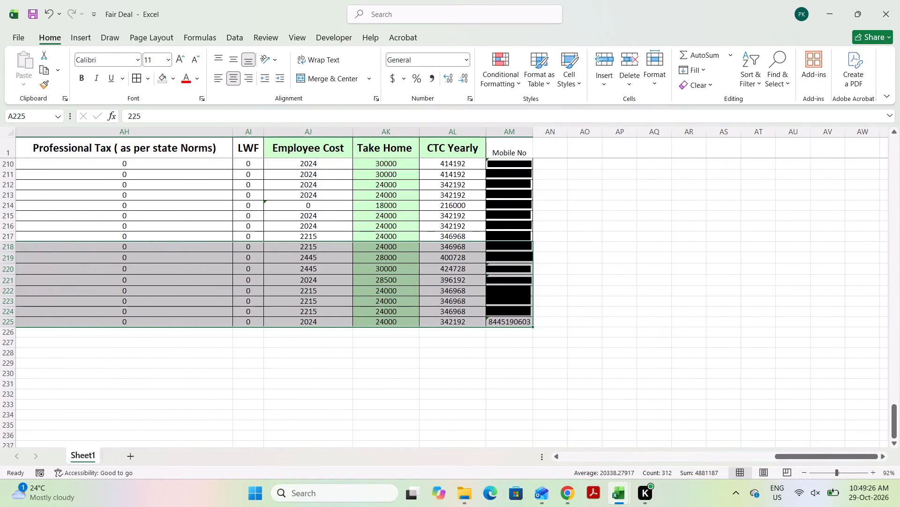
pyautogui.click(154, 56)
pyautogui.press('Return')
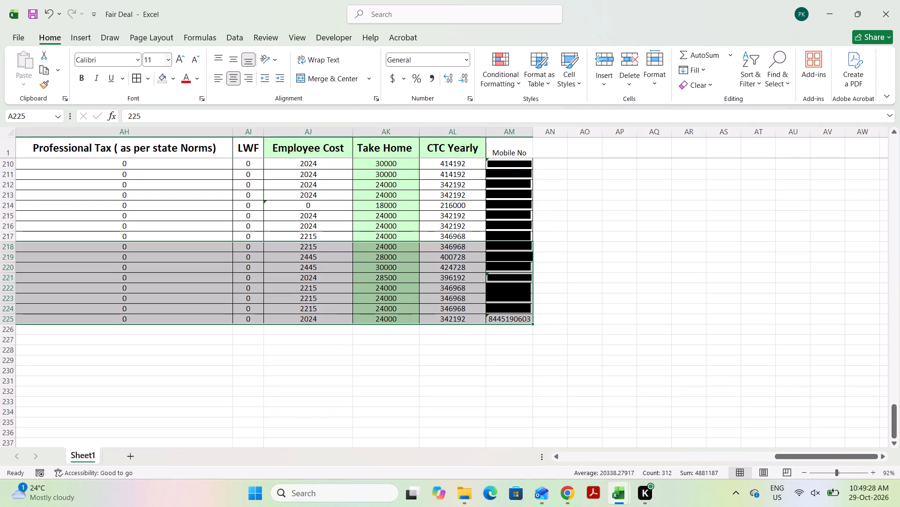
pyautogui.click(106, 61)
pyautogui.press('Return')
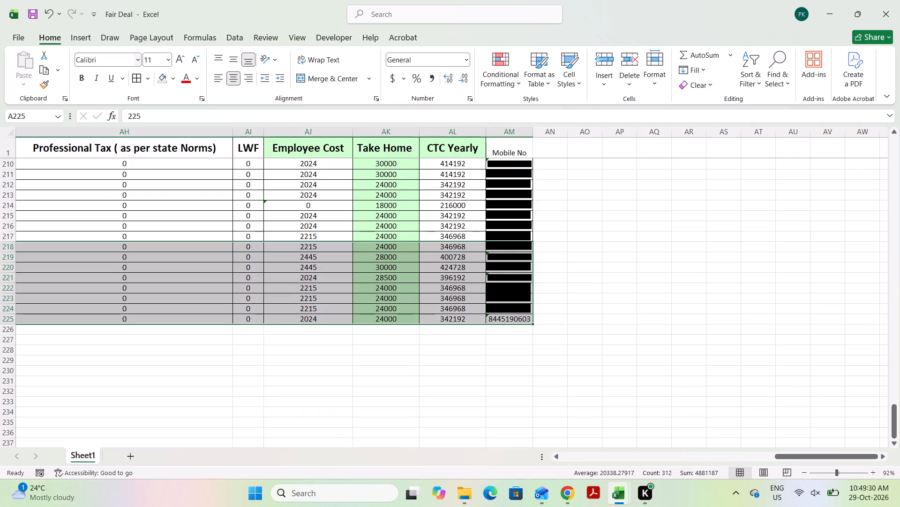
# Save the Fair Deal workbook.
pyautogui.hscroll(18, 107, 82)
pyautogui.hscroll(13, 202, 310)
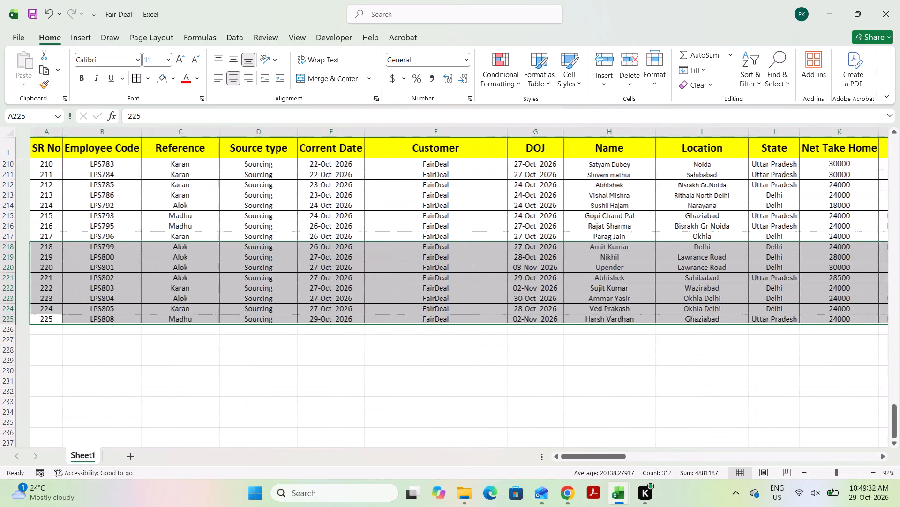
pyautogui.click(145, 341)
pyautogui.hotkey('ctrl', 's')
pyautogui.hotkey('ctrl', 's')
pyautogui.hotkey('ctrl', 's')
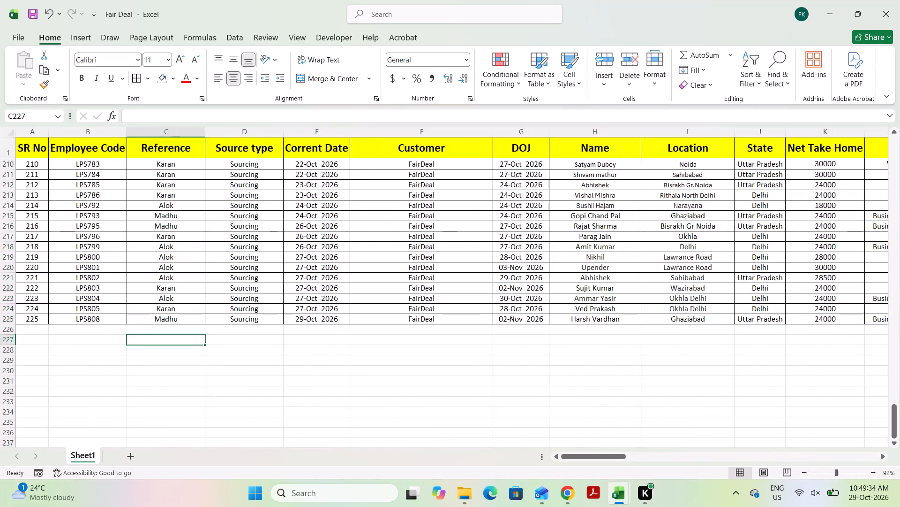
pyautogui.click(12, 320)
pyautogui.hotkey('ctrl', 'c')
pyautogui.hotkey('alt', 'Tab')
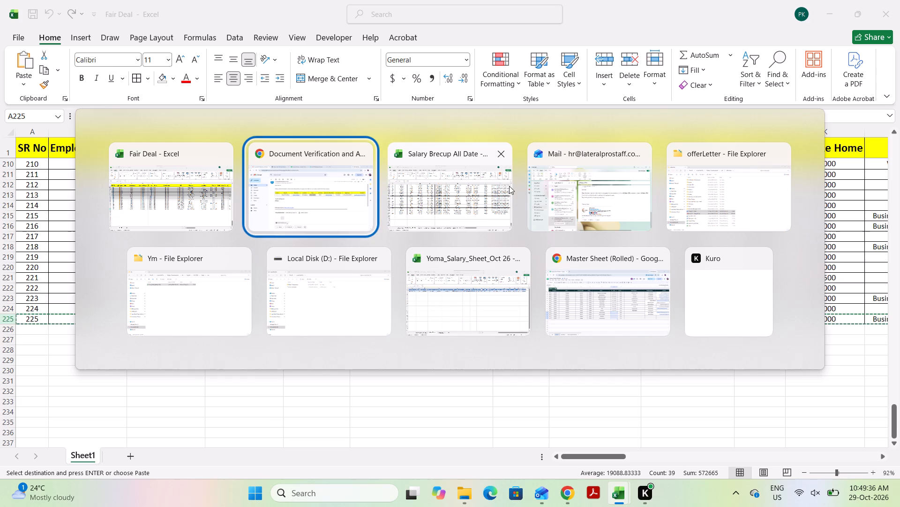
pyautogui.hotkey('alt', 'Tab')
pyautogui.click(38, 363)
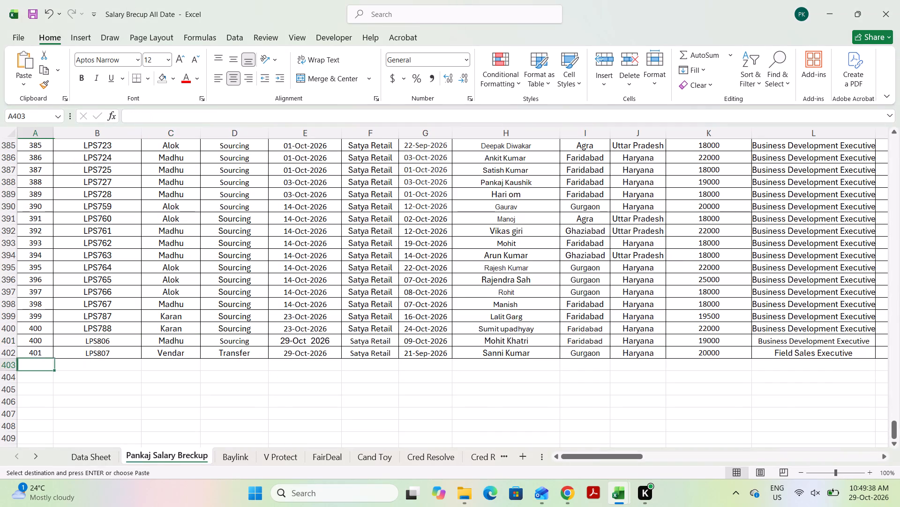
pyautogui.click(327, 456)
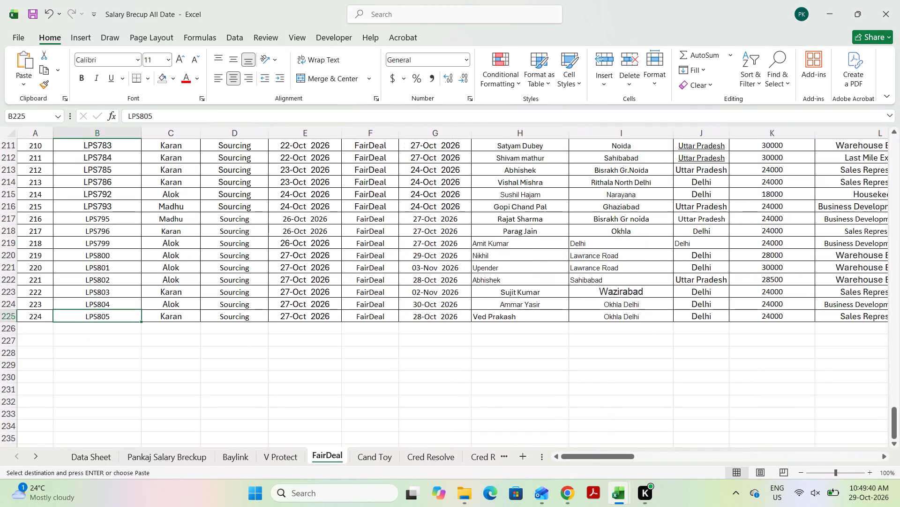
pyautogui.click(42, 329)
pyautogui.hotkey('ctrl', 'v')
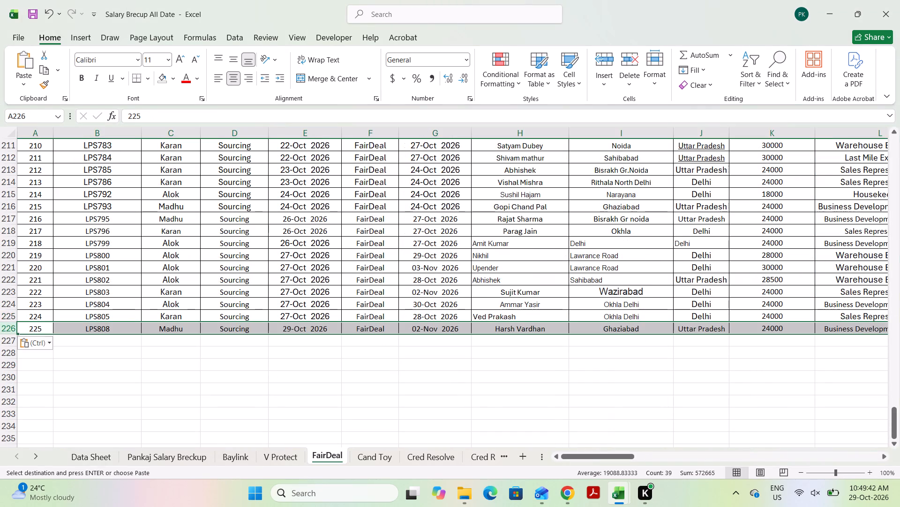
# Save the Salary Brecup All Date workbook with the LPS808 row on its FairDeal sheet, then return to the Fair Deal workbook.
pyautogui.click(235, 360)
pyautogui.hotkey('ctrl', 's')
pyautogui.hotkey('alt', 'Tab')
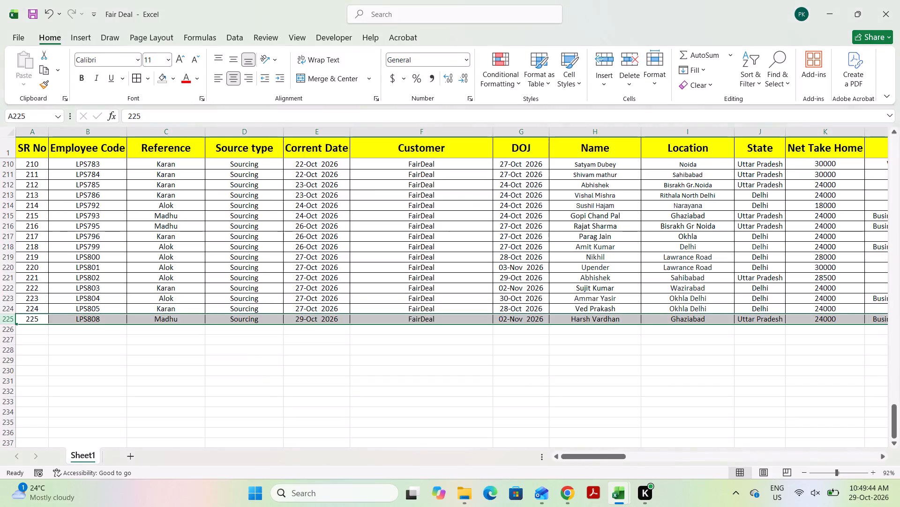
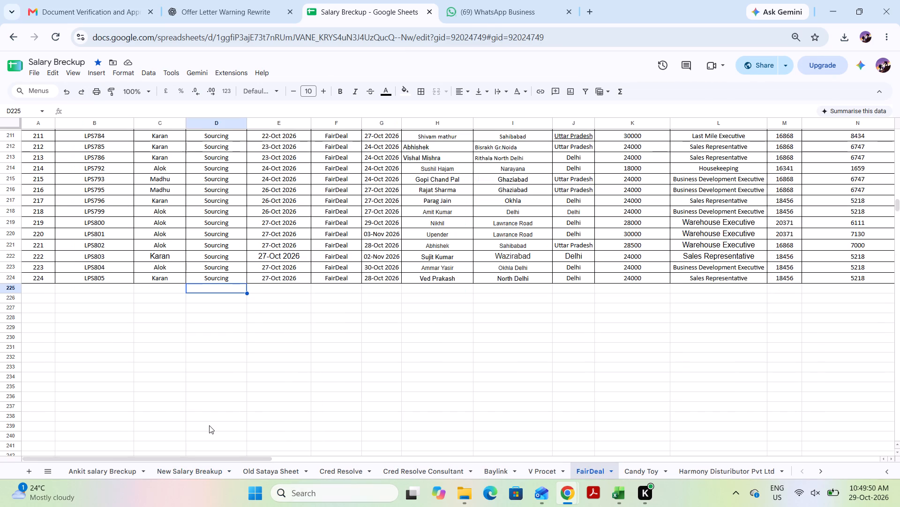
pyautogui.click(37, 292)
pyautogui.hotkey('ctrl', 'v')
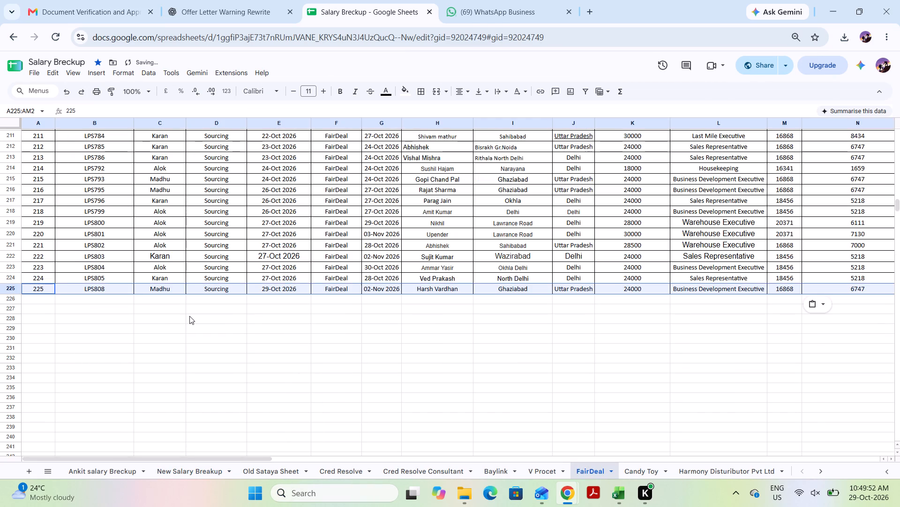
pyautogui.hscroll(-4, 190, 316)
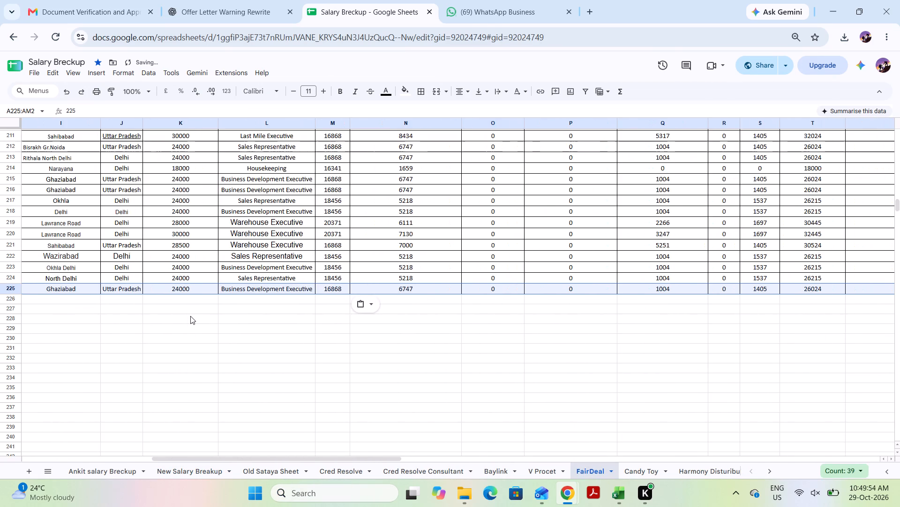
pyautogui.hscroll(6, 190, 316)
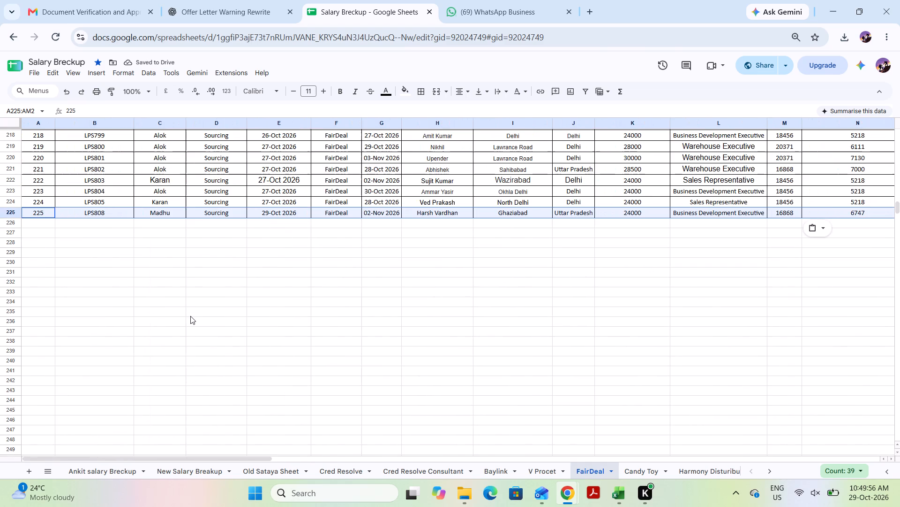
pyautogui.click(349, 261)
# Look in on the Fair Deal Excel workbook and switch back to the Salary Breckup Google Sheets window.
pyautogui.hotkey('alt', 'Tab')
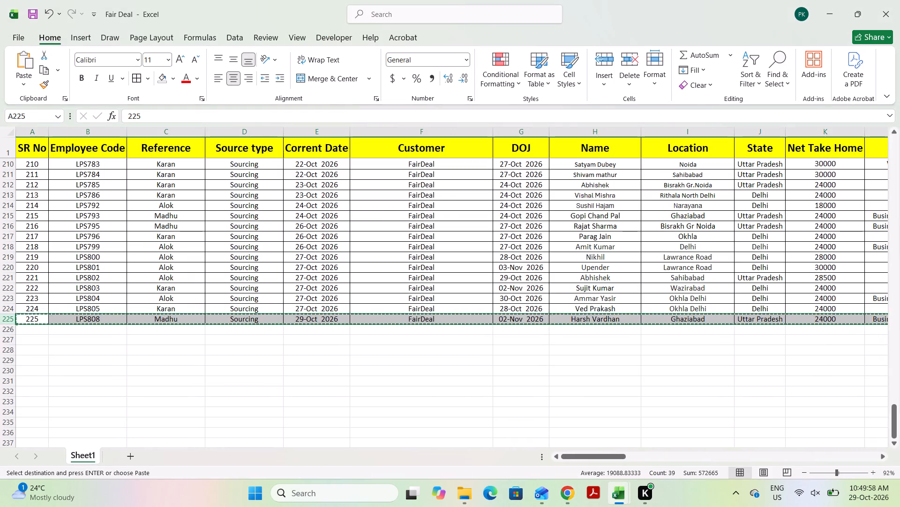
pyautogui.hotkey('alt', 'Tab')
pyautogui.hotkey('alt', 'Tab')
pyautogui.keyDown('alt'); pyautogui.click(250, 173); pyautogui.keyUp('alt')
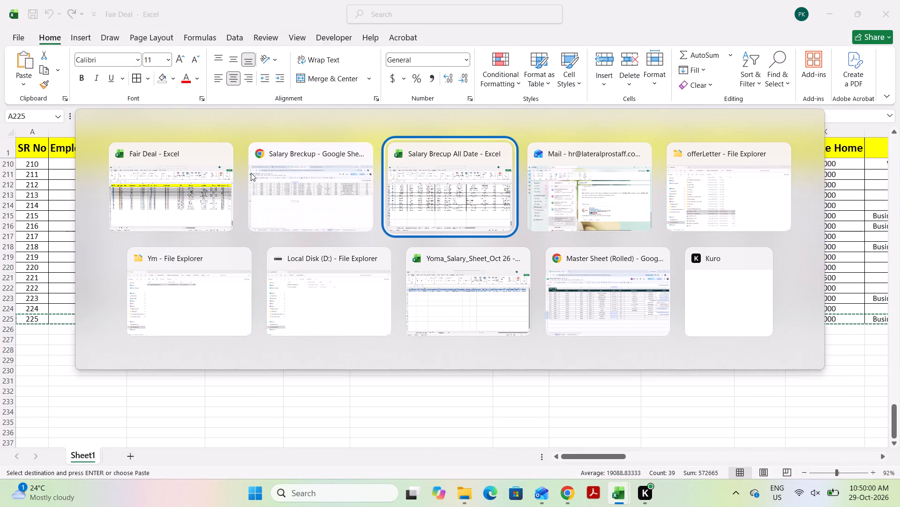
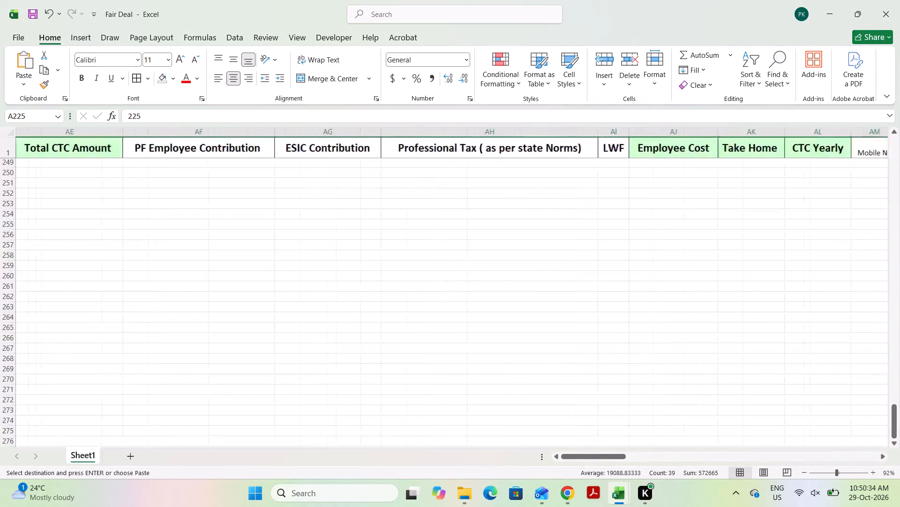
# Select the empty customer cell below row 225, save the Fair Deal workbook again and return to the Salary Brecup All Date workbook.
pyautogui.scroll(3, 439, 327)
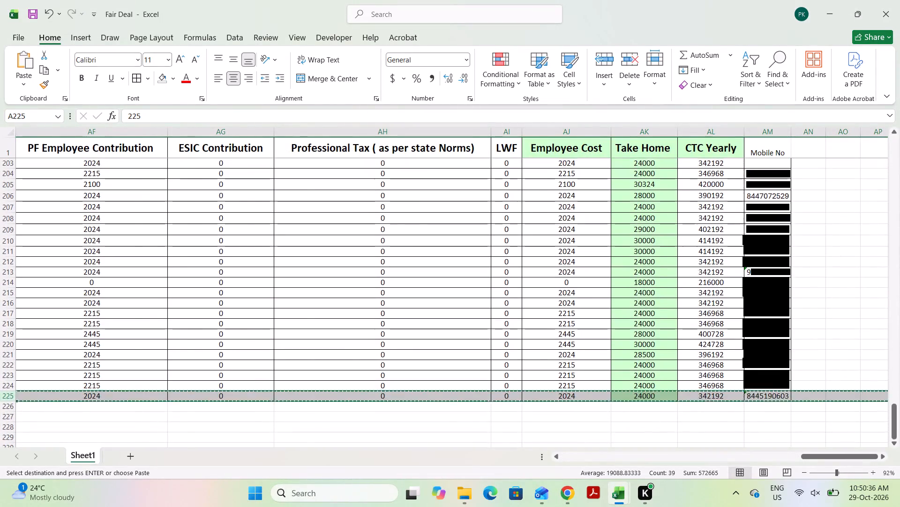
pyautogui.hscroll(20, 439, 327)
pyautogui.hscroll(2, 439, 327)
pyautogui.click(371, 409)
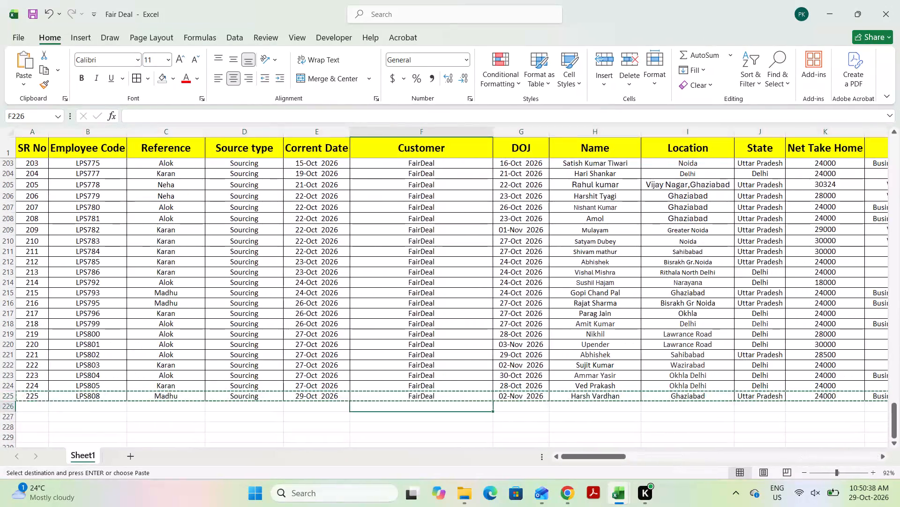
pyautogui.hotkey('ctrl', 's')
pyautogui.hotkey('alt', 'Tab')
pyautogui.hotkey('alt', 'Tab')
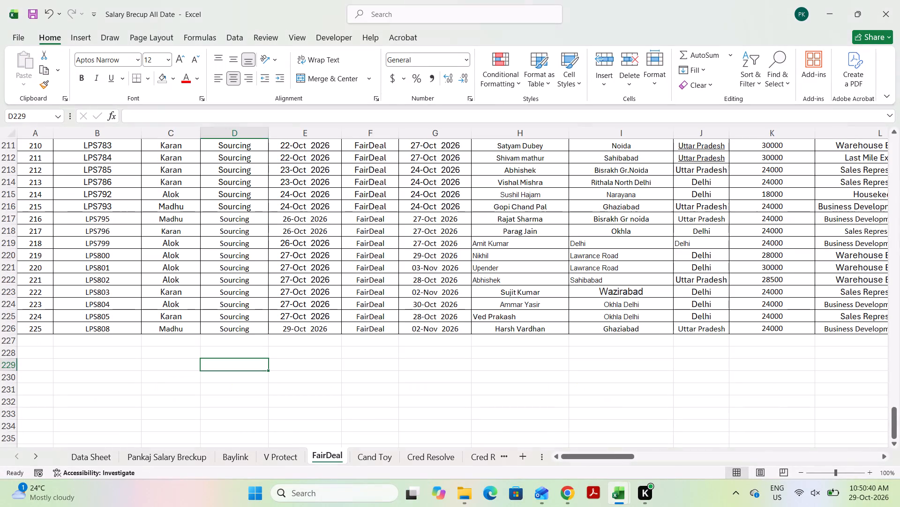
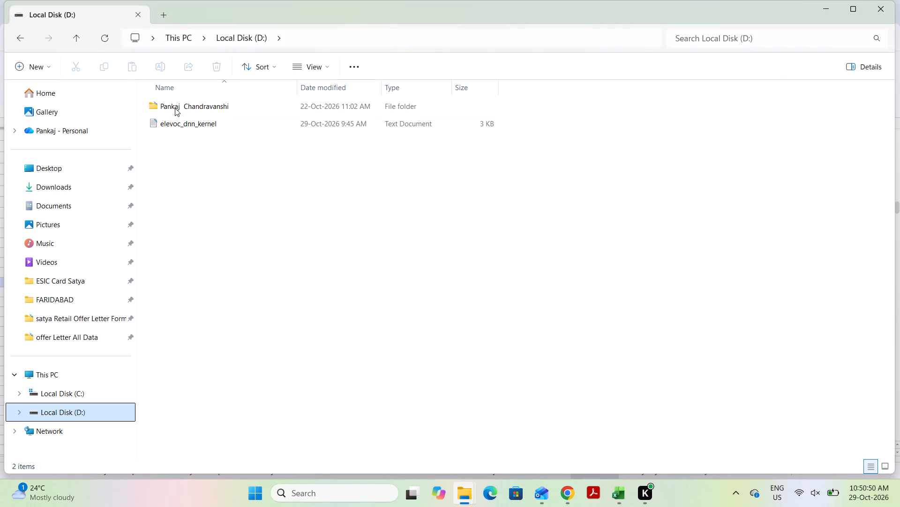
# Switch to the offerLetter folder window in File Explorer and open the FairDeal folder.
pyautogui.hotkey('alt', 'Tab')
pyautogui.hotkey('alt', 'Tab')
pyautogui.hotkey('alt', 'Tab')
pyautogui.hotkey('alt', 'Tab')
pyautogui.hotkey('alt', 'Tab')
pyautogui.hotkey('alt', 'Tab')
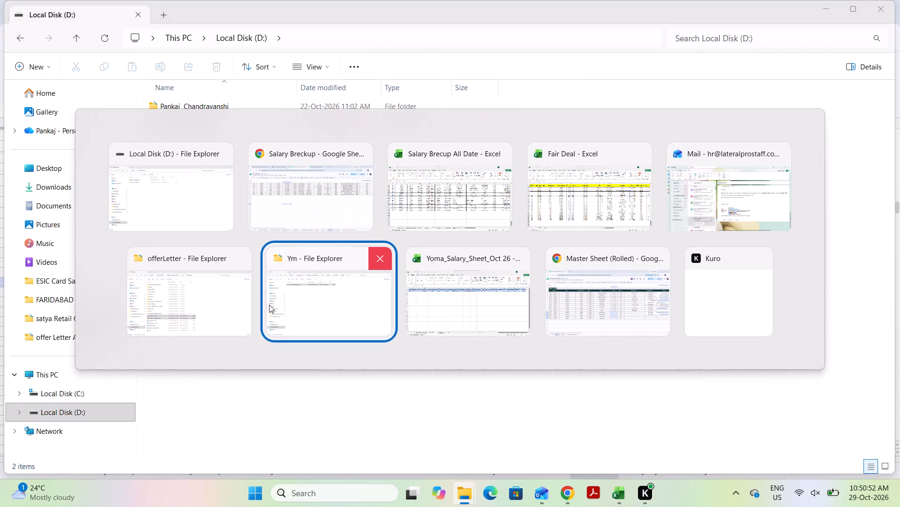
pyautogui.keyDown('alt'); pyautogui.click(198, 307); pyautogui.keyUp('alt')
pyautogui.click(188, 191)
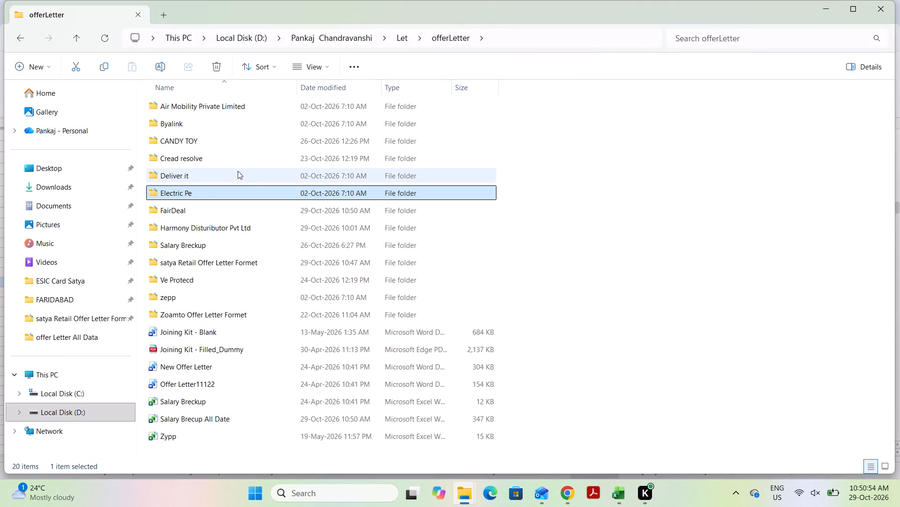
pyautogui.click(181, 160)
pyautogui.click(228, 225)
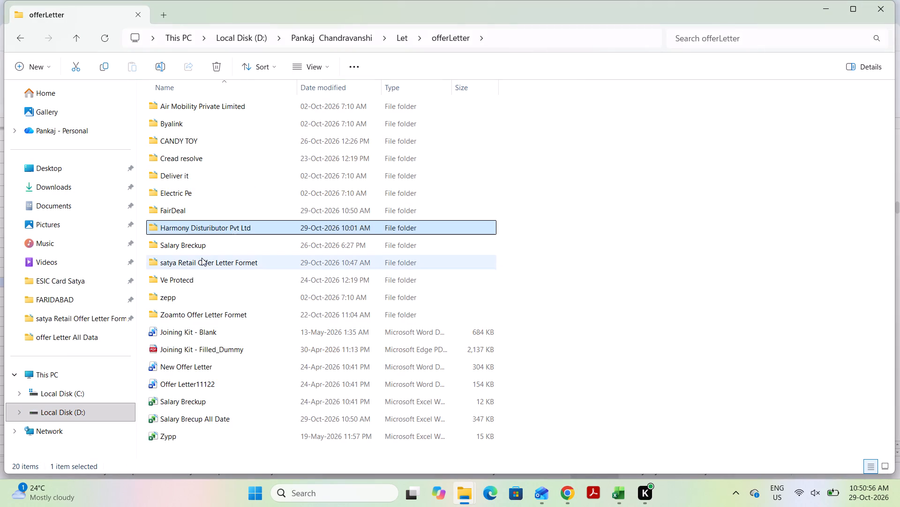
pyautogui.click(197, 246)
pyautogui.click(197, 258)
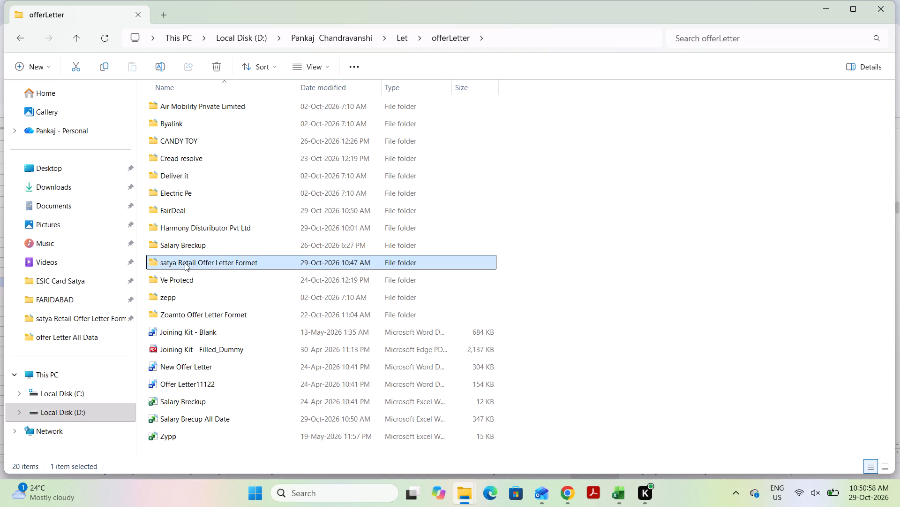
pyautogui.click(178, 215)
pyautogui.click(178, 215)
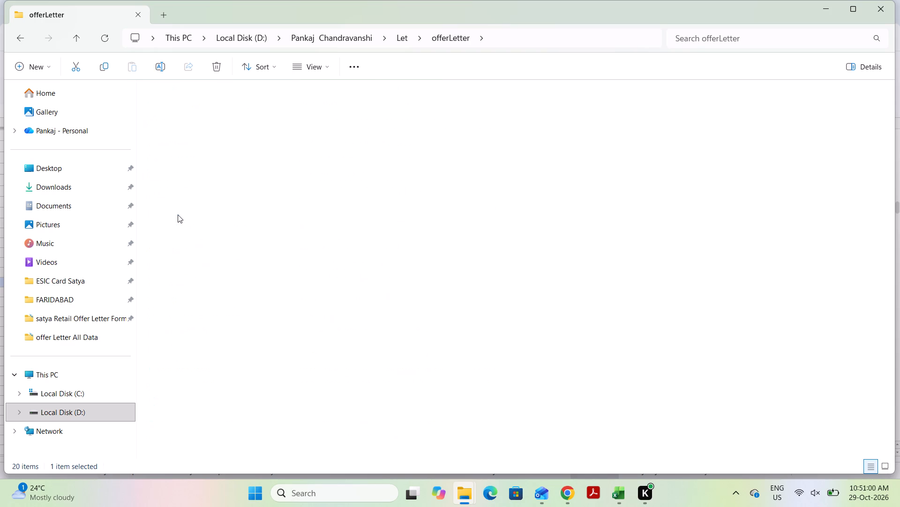
# Open the Offer Letter Word document from the FairDeal folder with its mail merge data connected.
pyautogui.doubleClick(179, 140)
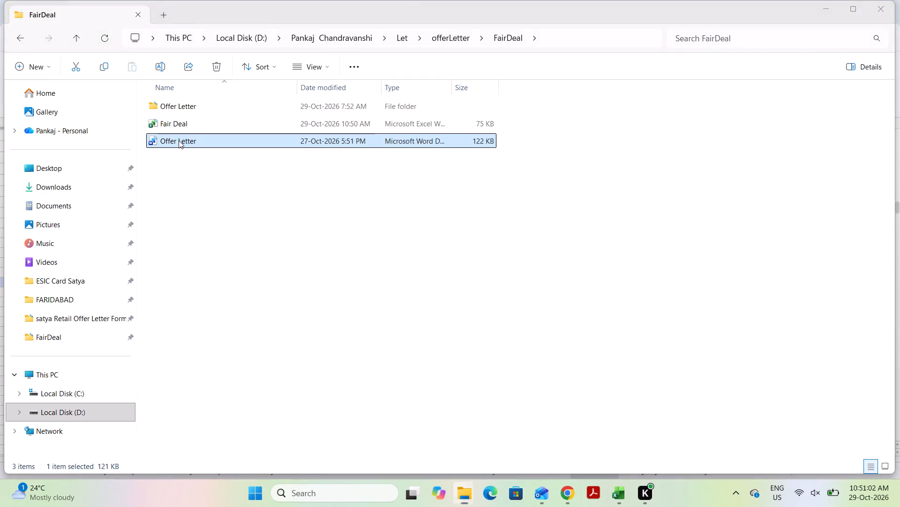
pyautogui.click(466, 296)
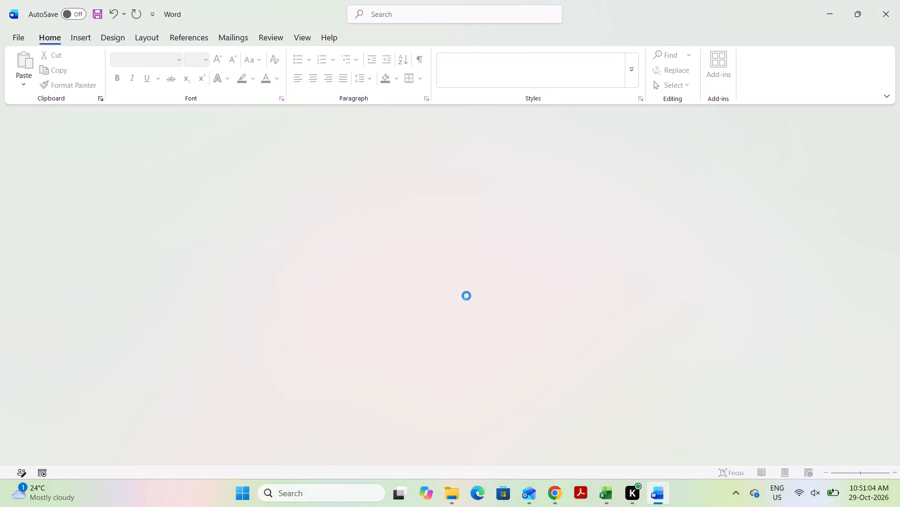
pyautogui.hscroll(1, 405, 239)
pyautogui.click(221, 37)
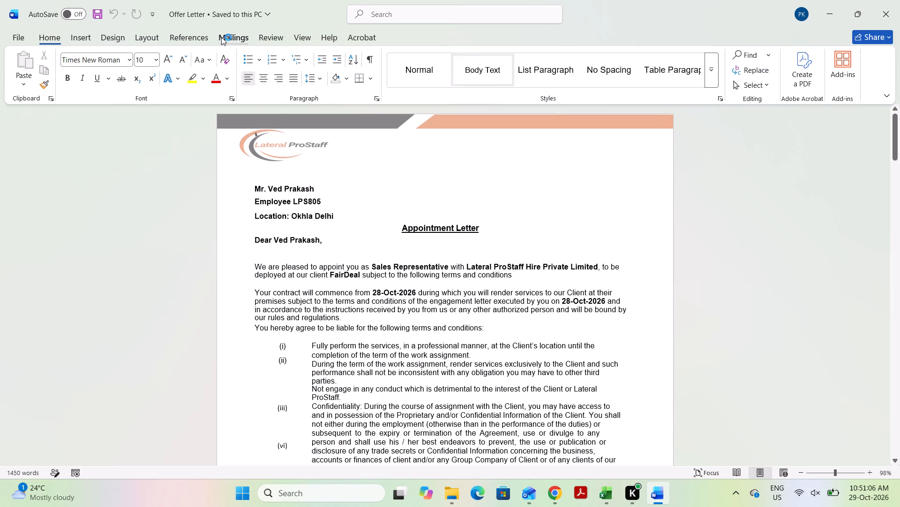
pyautogui.click(517, 57)
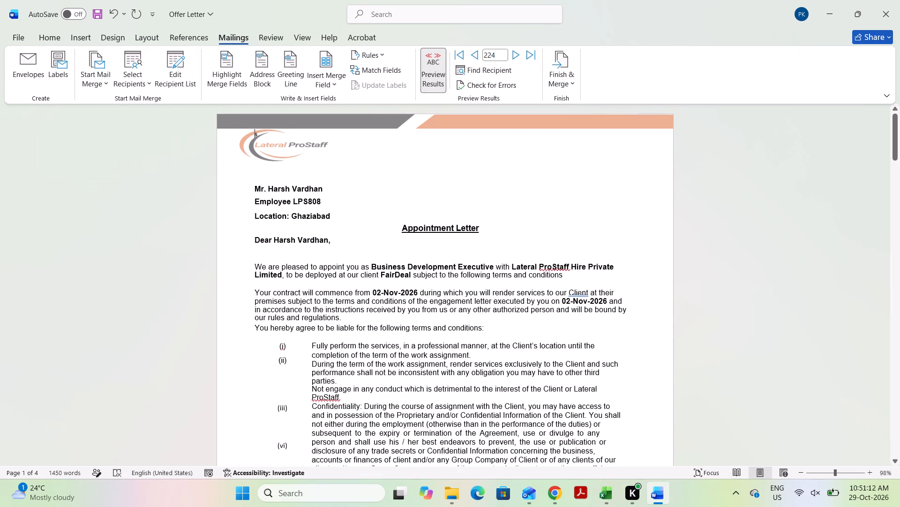
pyautogui.scroll(-20, 479, 346)
pyautogui.scroll(-7, 479, 346)
pyautogui.scroll(1, 479, 346)
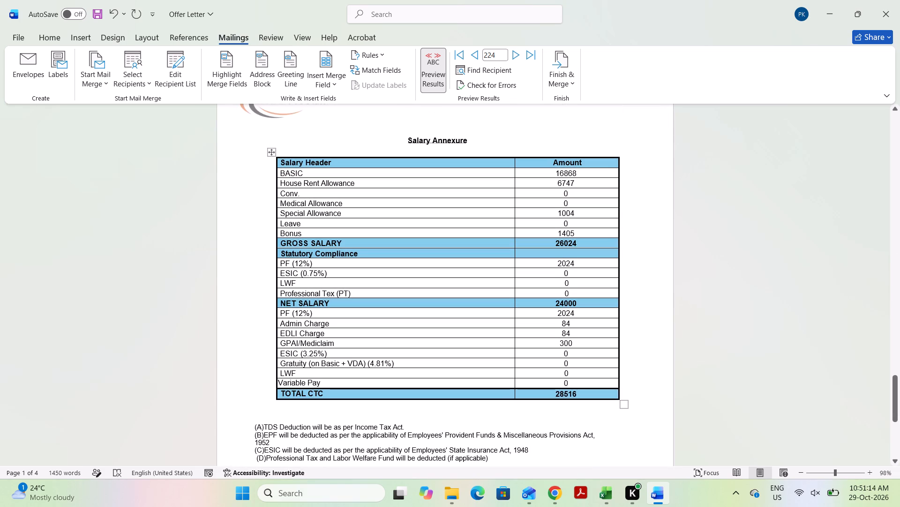
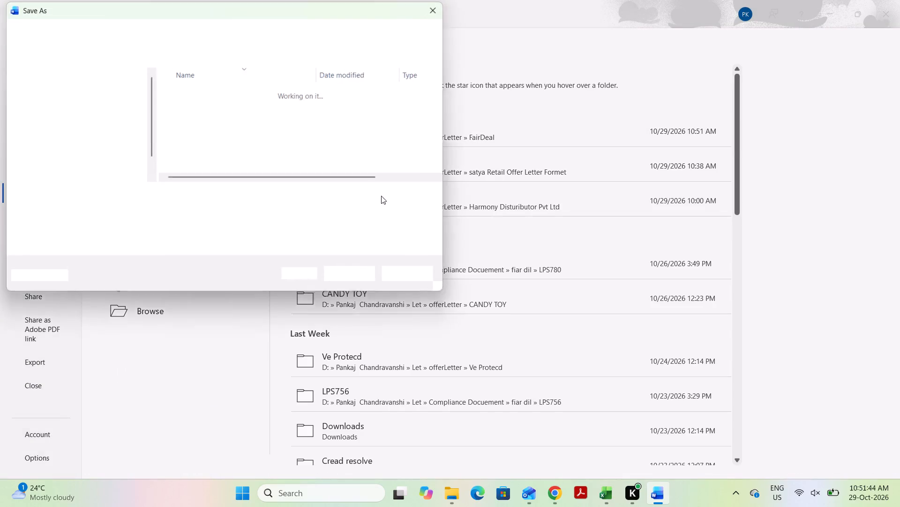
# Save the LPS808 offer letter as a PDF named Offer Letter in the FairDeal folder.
pyautogui.click(251, 212)
pyautogui.press('p')
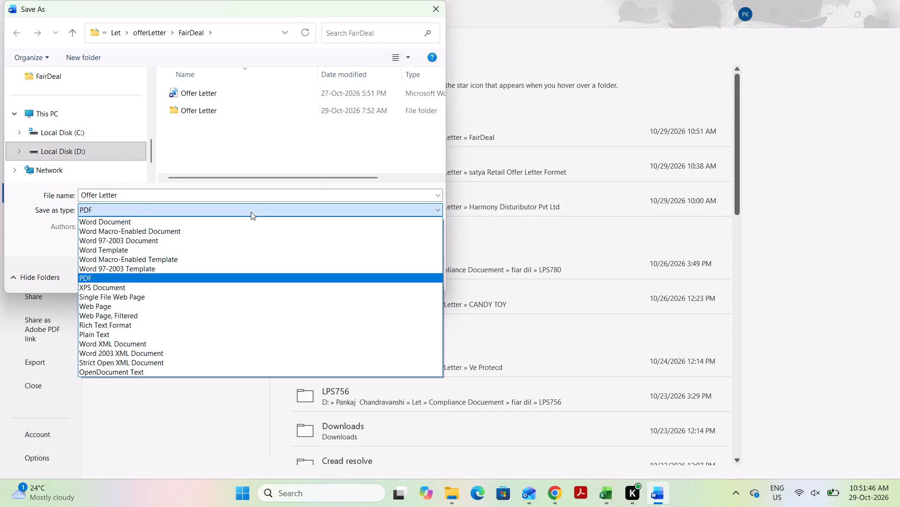
pyautogui.press('Return')
pyautogui.press('Return')
# In File Explorer, check FairDeal's Offer Letter folder by date modified and the FairDeal folder nested in it, and return to the main FairDeal folder.
pyautogui.hotkey('alt', 'Tab')
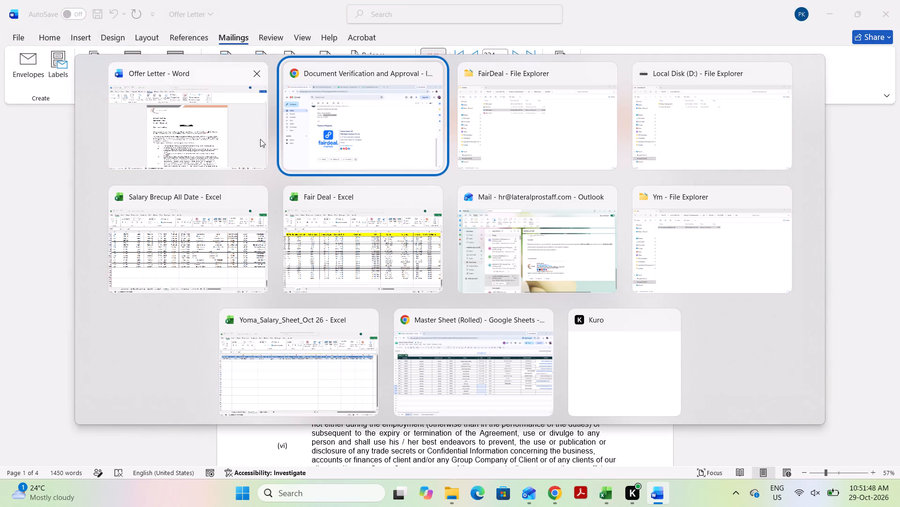
pyautogui.keyDown('alt'); pyautogui.click(245, 132); pyautogui.keyUp('alt')
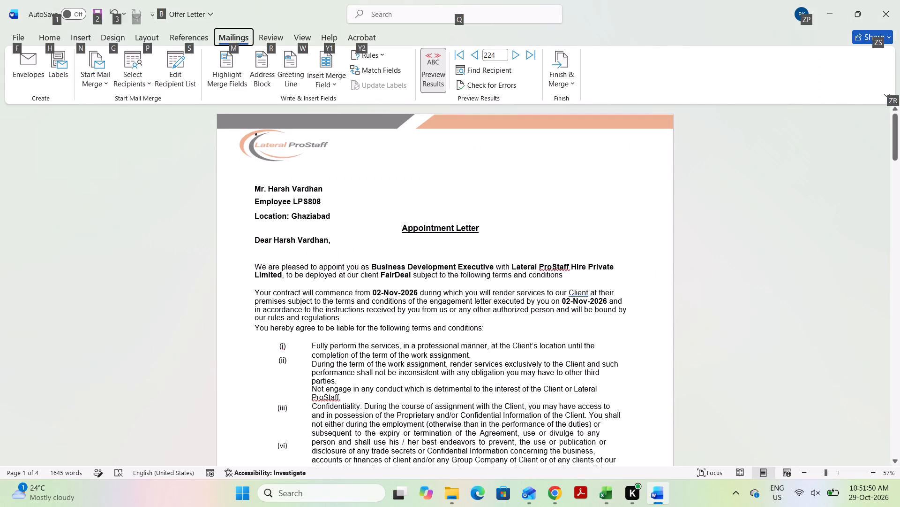
pyautogui.hotkey('alt', 'Tab')
pyautogui.keyDown('alt'); pyautogui.click(535, 121); pyautogui.keyUp('alt')
pyautogui.doubleClick(219, 103)
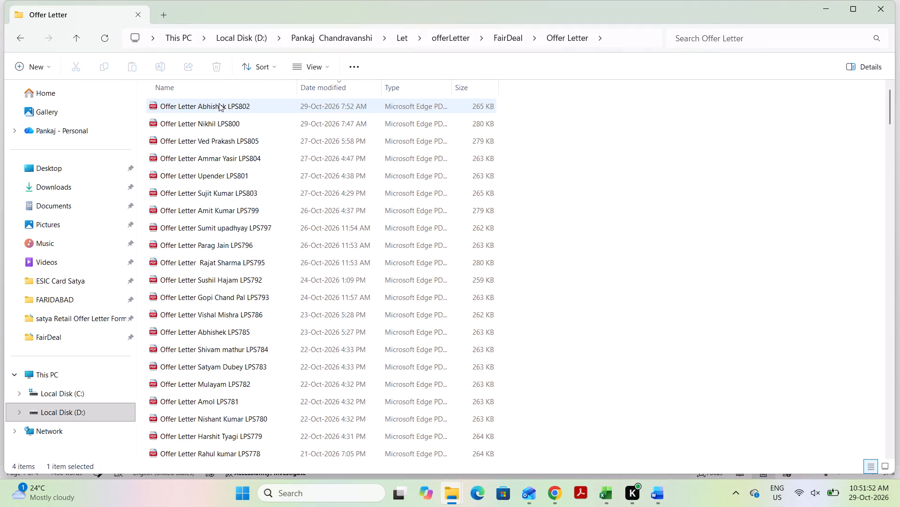
pyautogui.click(311, 84)
pyautogui.scroll(1, 217, 123)
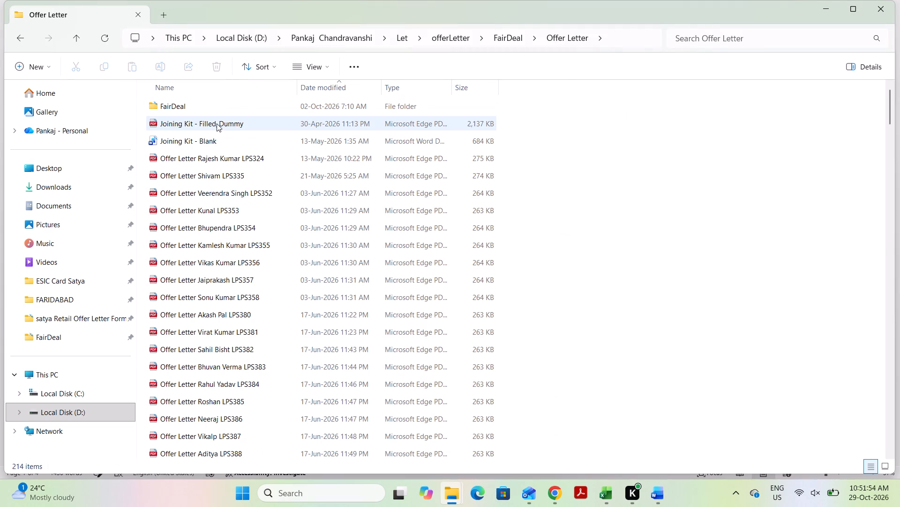
pyautogui.scroll(1, 217, 123)
pyautogui.doubleClick(192, 105)
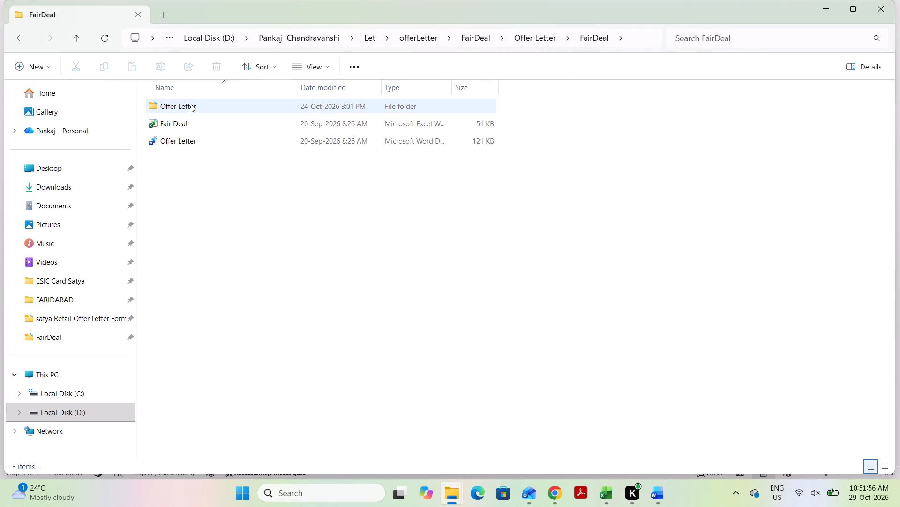
pyautogui.click(71, 38)
pyautogui.click(72, 38)
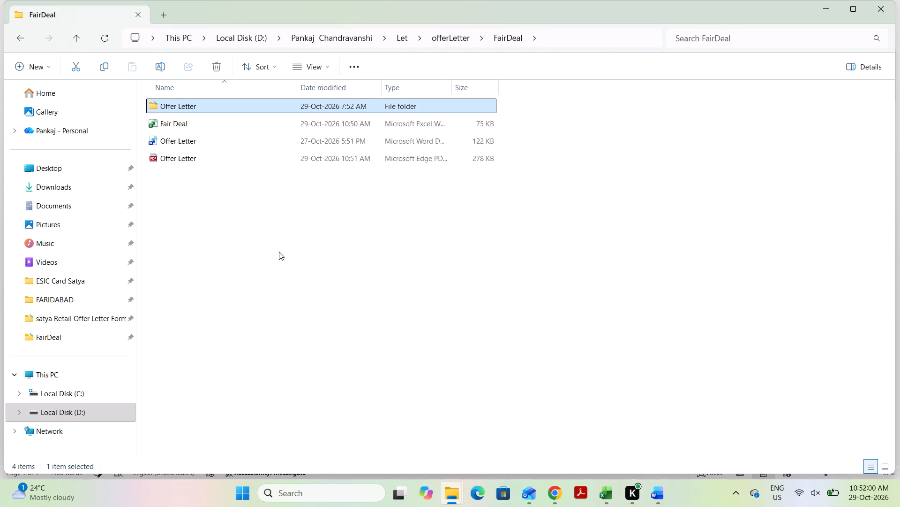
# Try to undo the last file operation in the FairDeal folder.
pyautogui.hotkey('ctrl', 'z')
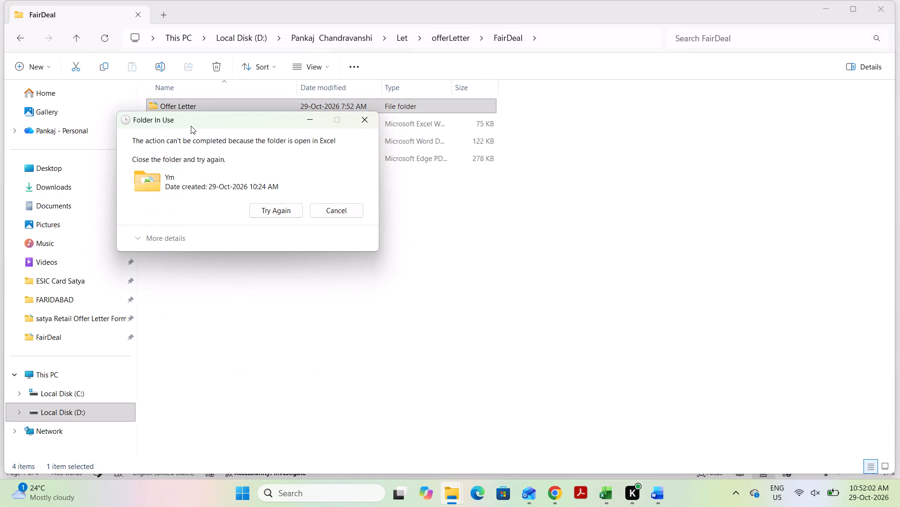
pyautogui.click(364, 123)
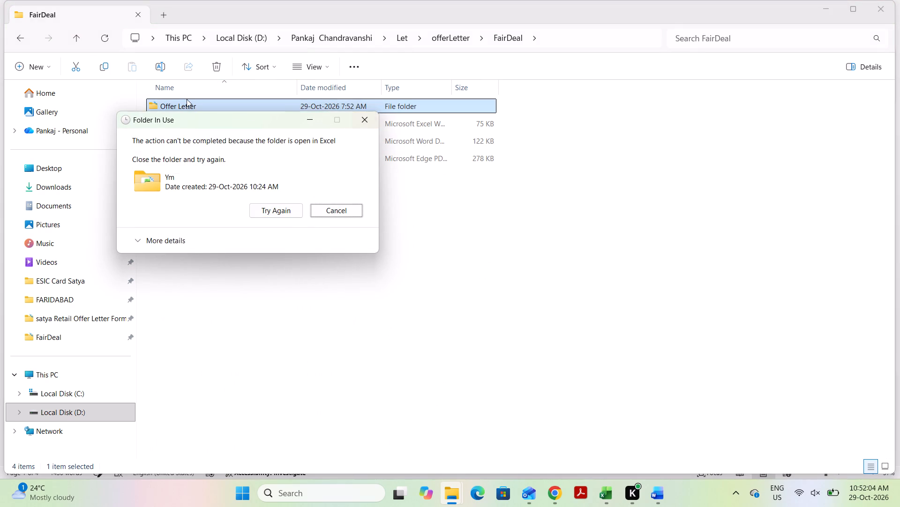
# Examine the files in the Offer Letter folder of the nested FairDeal folder, sorted by date modified, and return to the Word letter.
pyautogui.doubleClick(188, 100)
pyautogui.doubleClick(191, 102)
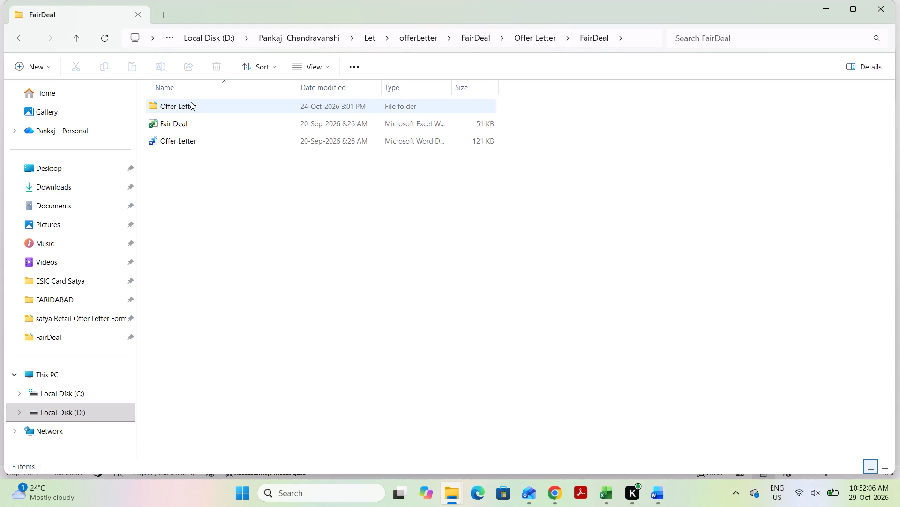
pyautogui.doubleClick(191, 102)
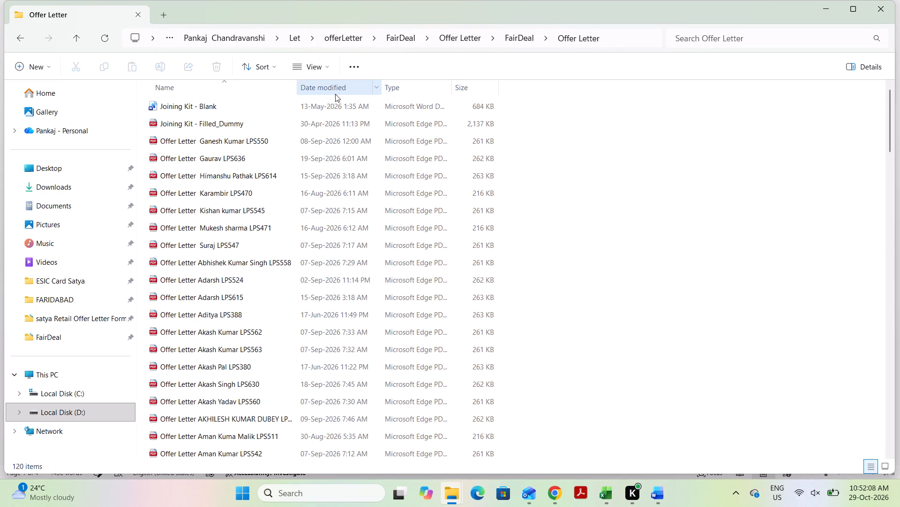
pyautogui.click(328, 94)
pyautogui.click(328, 94)
pyautogui.scroll(5, 245, 132)
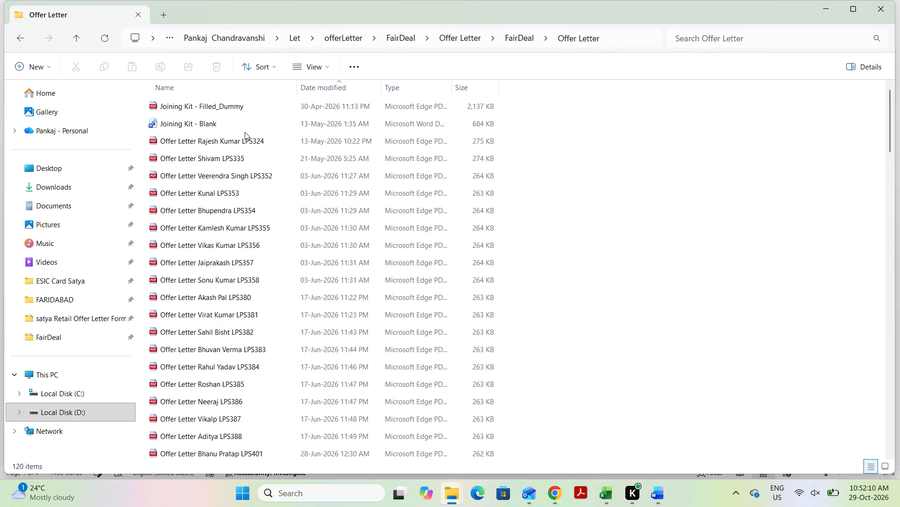
pyautogui.click(899, 2)
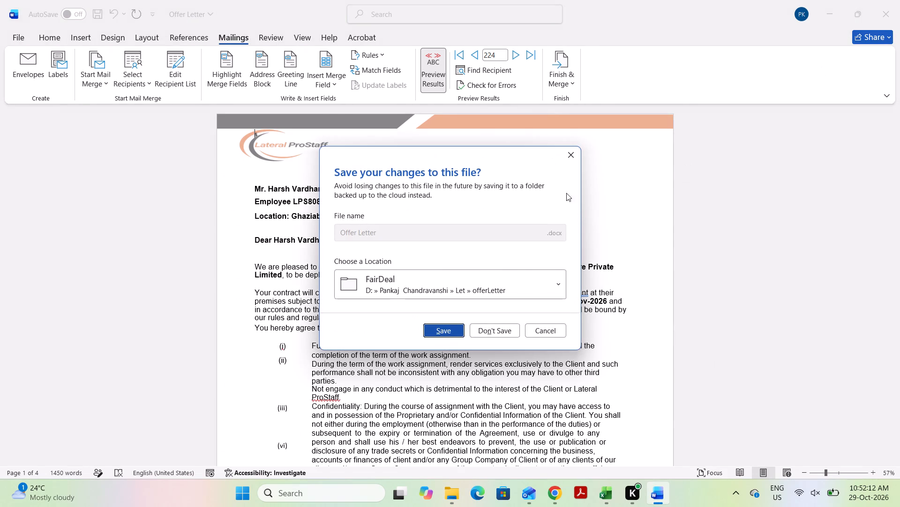
pyautogui.click(565, 157)
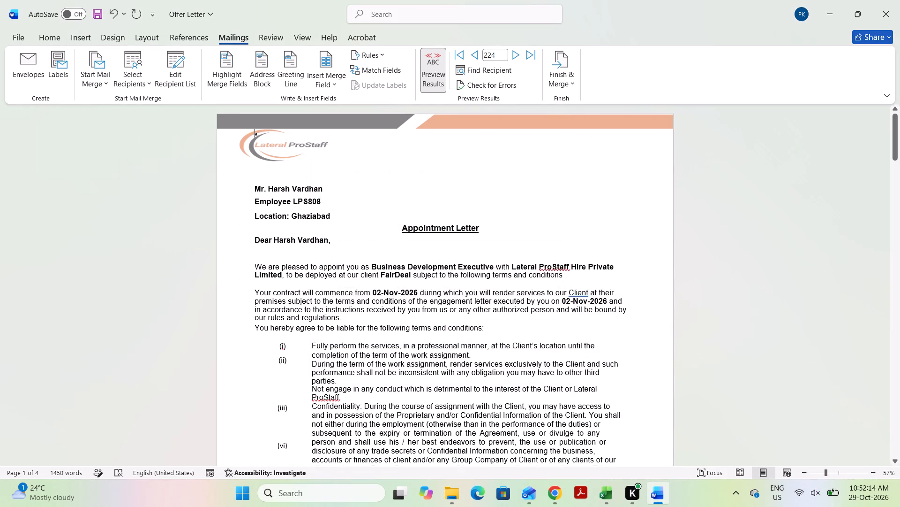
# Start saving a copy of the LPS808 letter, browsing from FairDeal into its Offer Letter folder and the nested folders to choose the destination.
pyautogui.hotkey('ctrl', 'p')
pyautogui.click(37, 192)
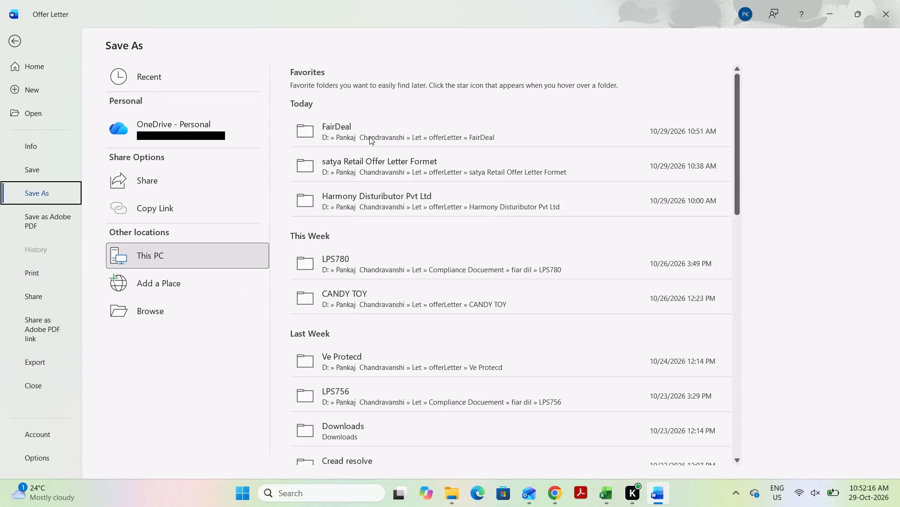
pyautogui.doubleClick(356, 134)
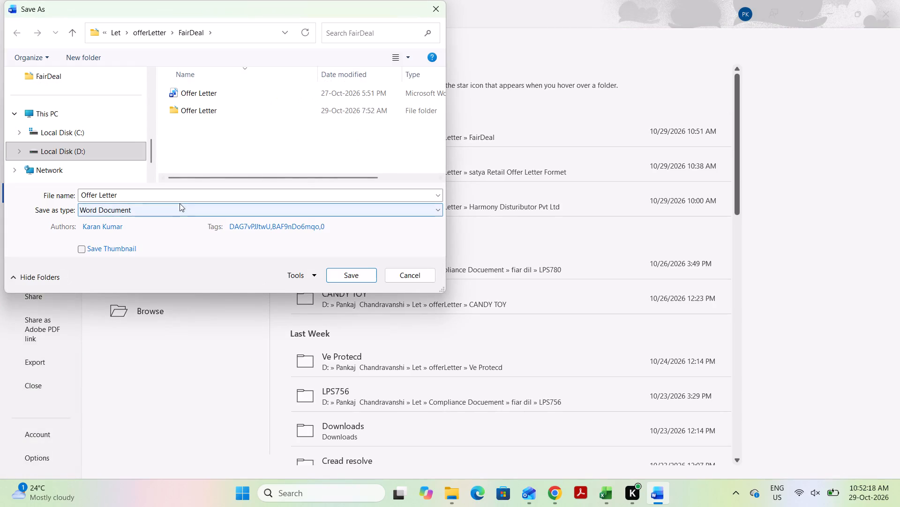
pyautogui.click(176, 212)
pyautogui.write('pp')
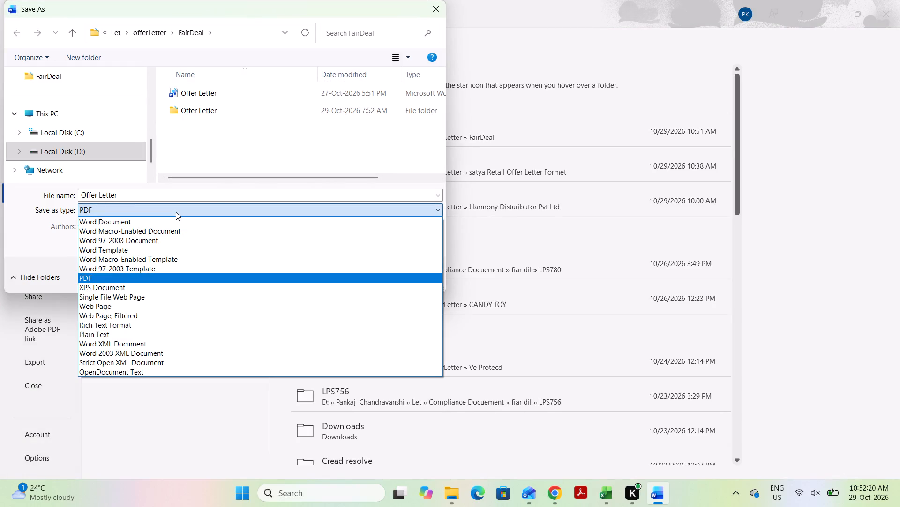
pyautogui.press('Return')
pyautogui.doubleClick(200, 91)
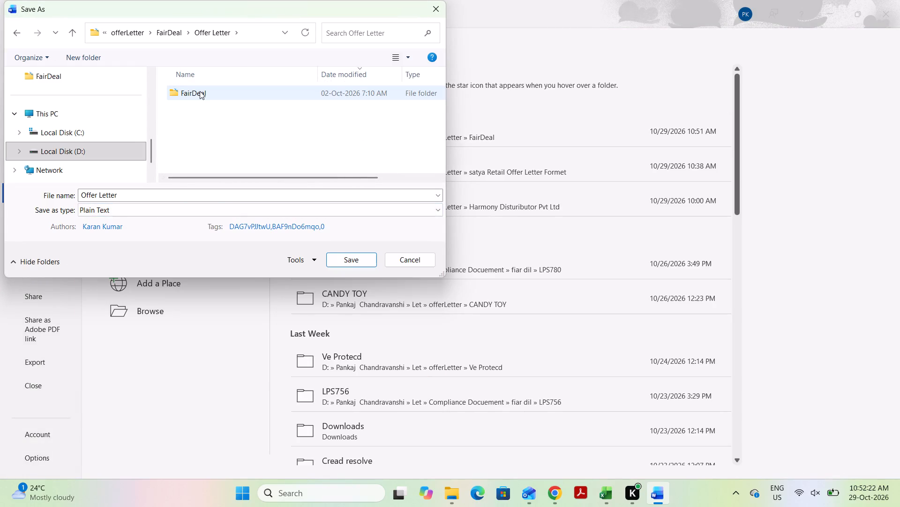
pyautogui.doubleClick(203, 92)
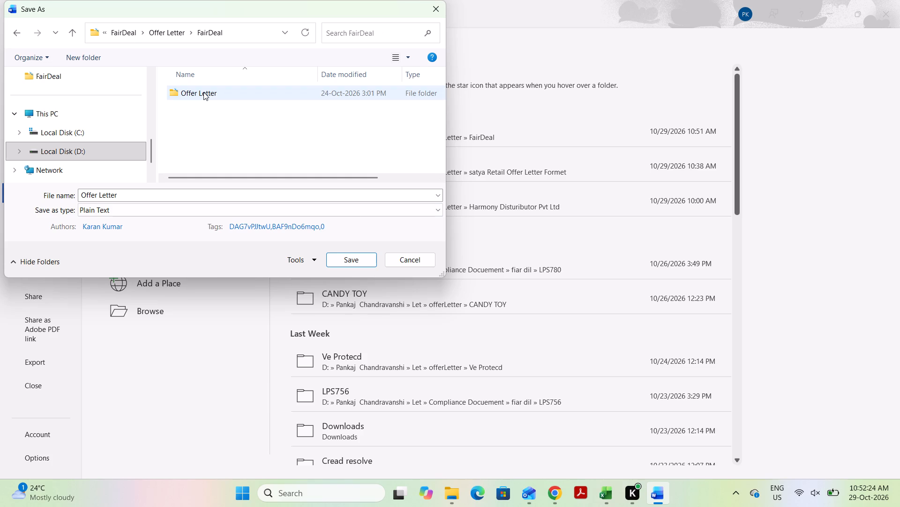
pyautogui.doubleClick(204, 92)
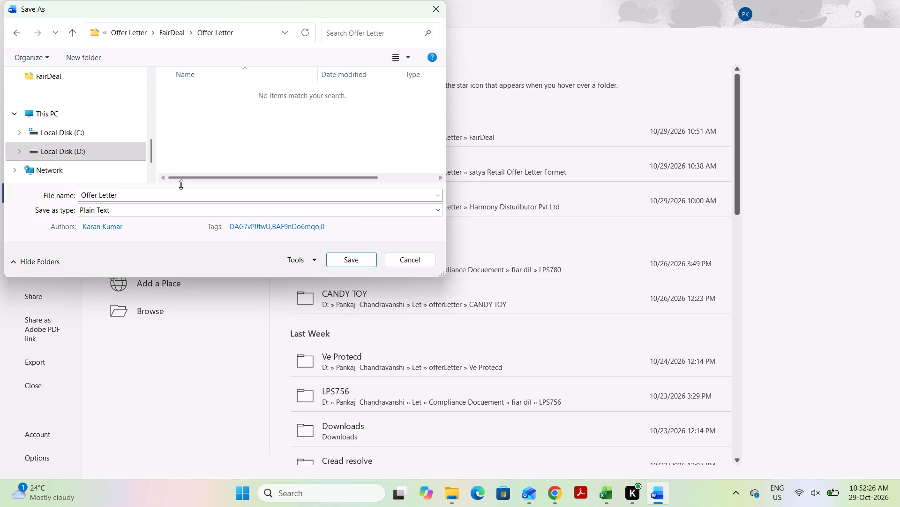
pyautogui.doubleClick(75, 31)
pyautogui.click(75, 31)
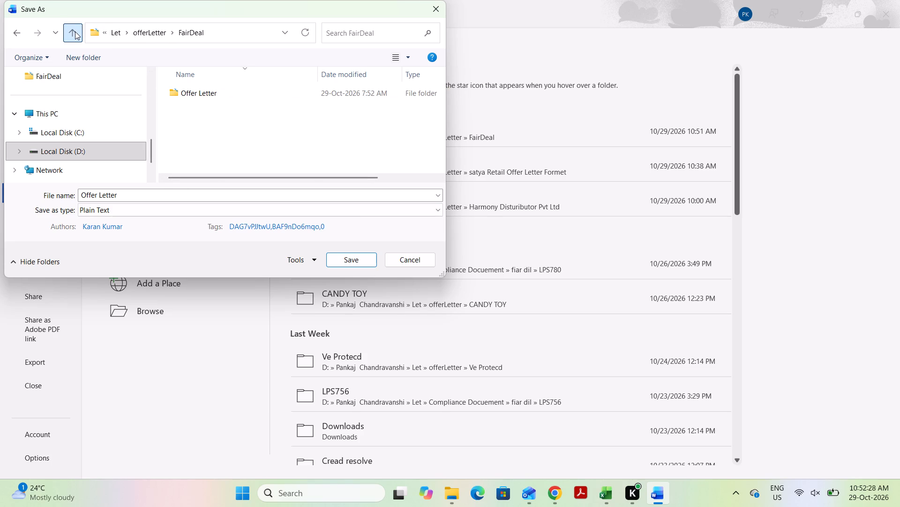
# Set the letter copy's file type to PDF and choose the Offer Letter folder inside offerLetter > FairDeal as its destination.
pyautogui.click(75, 31)
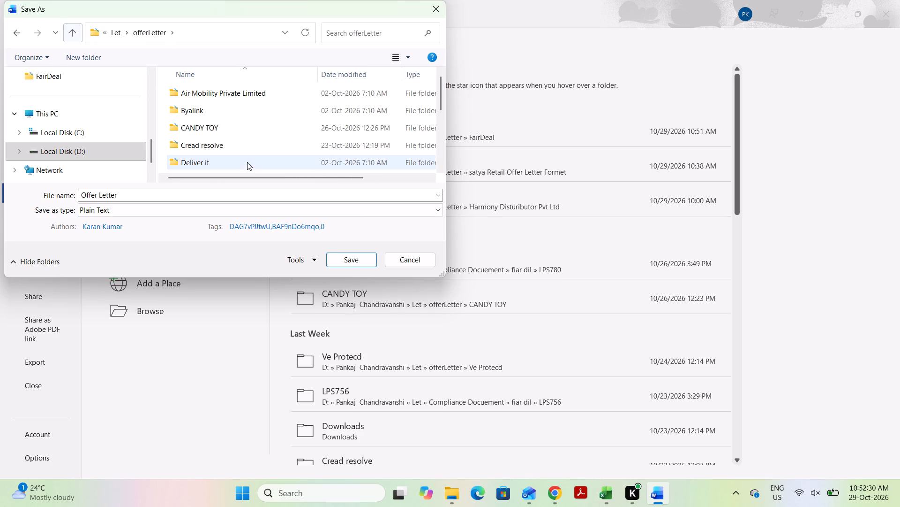
pyautogui.scroll(-2, 247, 162)
pyautogui.scroll(1, 232, 133)
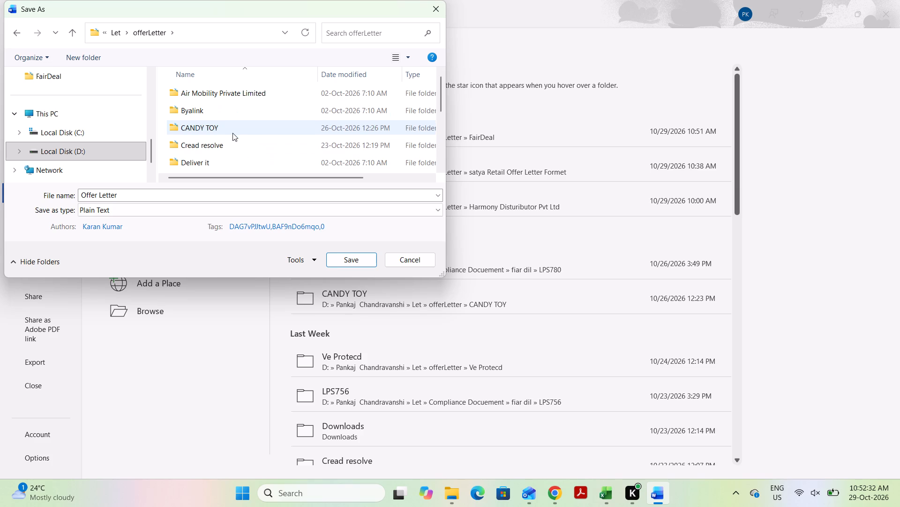
pyautogui.scroll(-1, 232, 147)
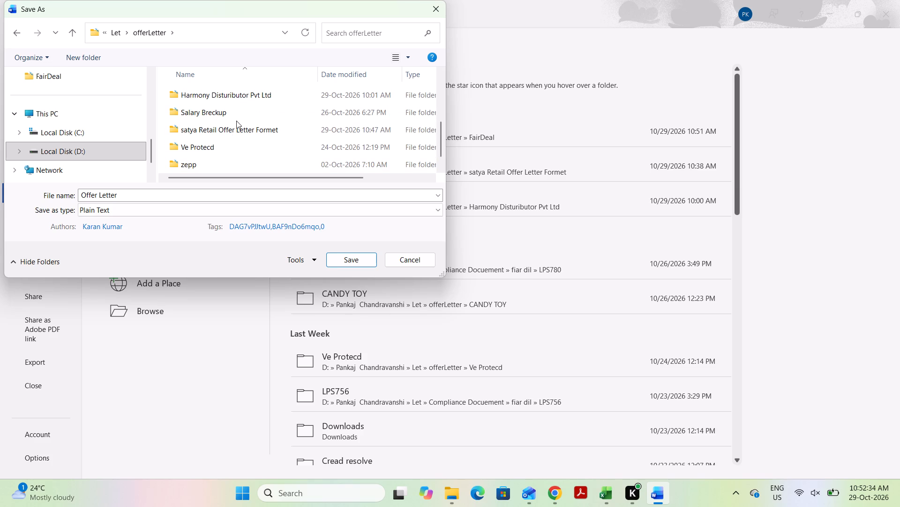
pyautogui.scroll(-1, 246, 127)
pyautogui.scroll(1, 246, 127)
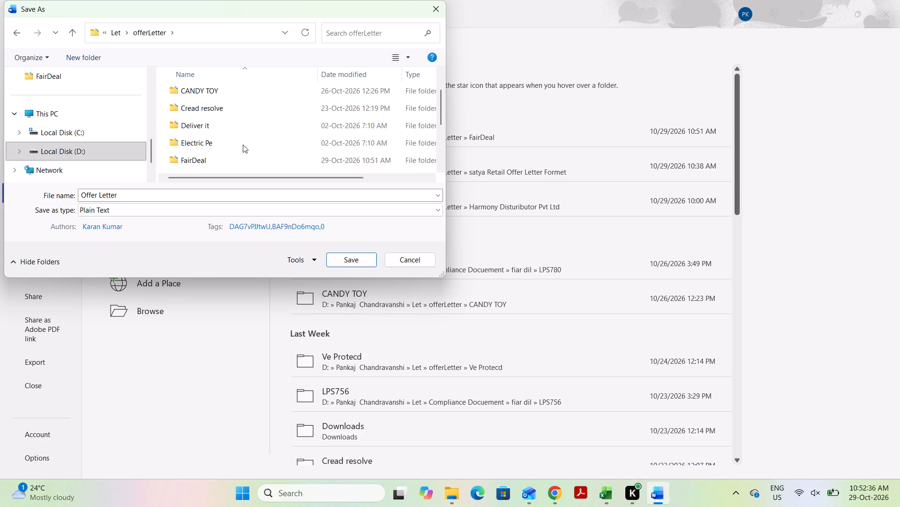
pyautogui.doubleClick(219, 159)
pyautogui.click(205, 103)
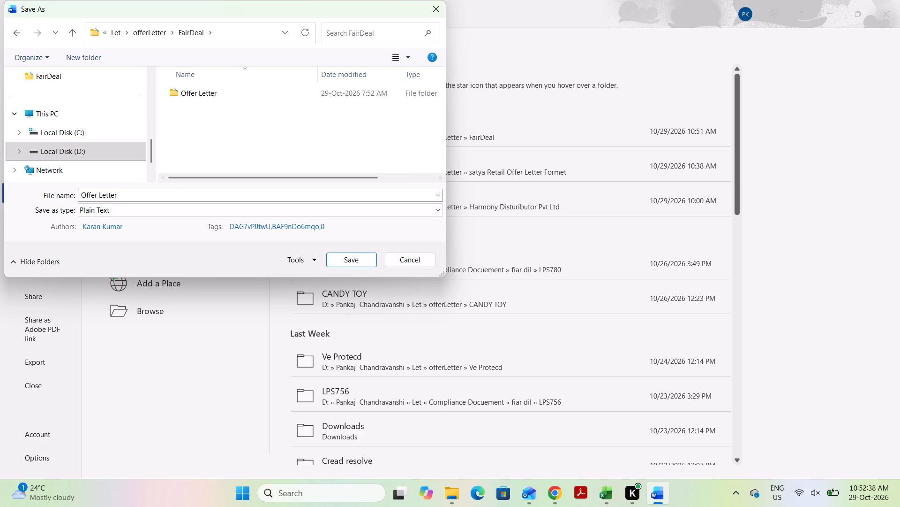
pyautogui.click(144, 215)
pyautogui.click(79, 280)
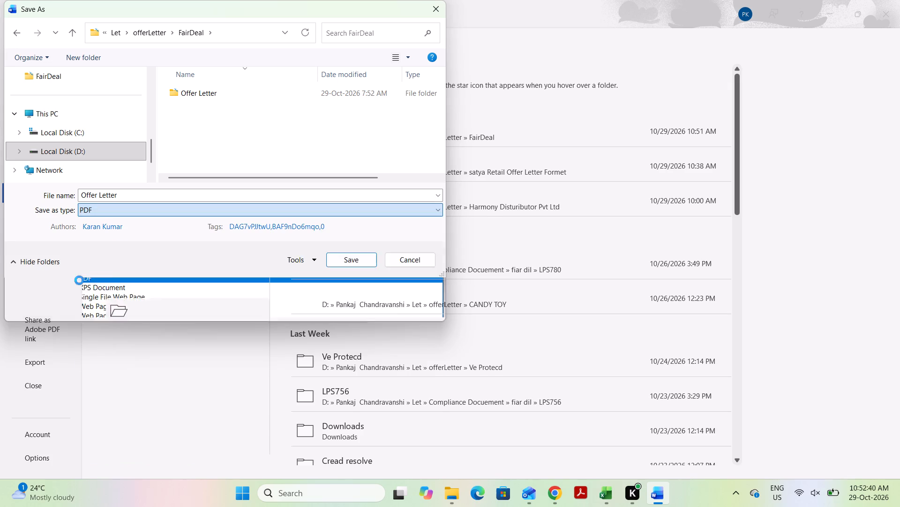
pyautogui.doubleClick(218, 106)
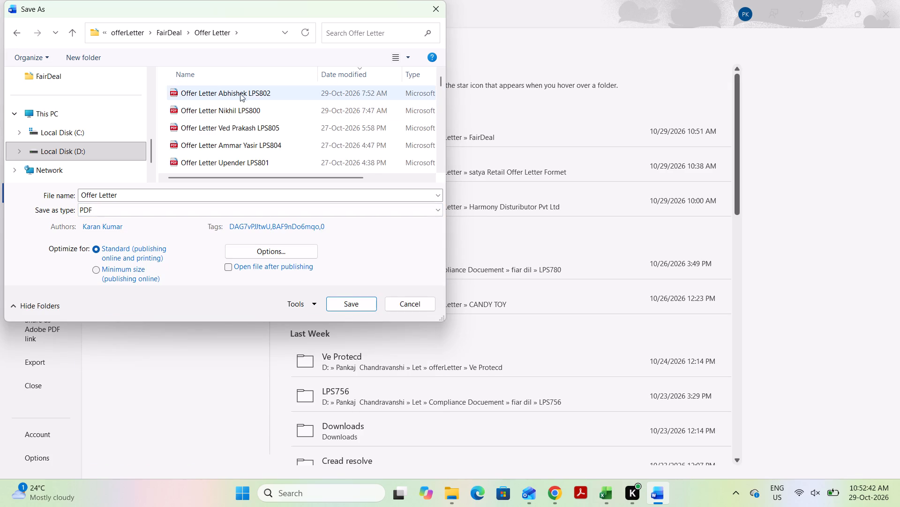
pyautogui.scroll(4, 257, 106)
pyautogui.tripleClick(144, 195)
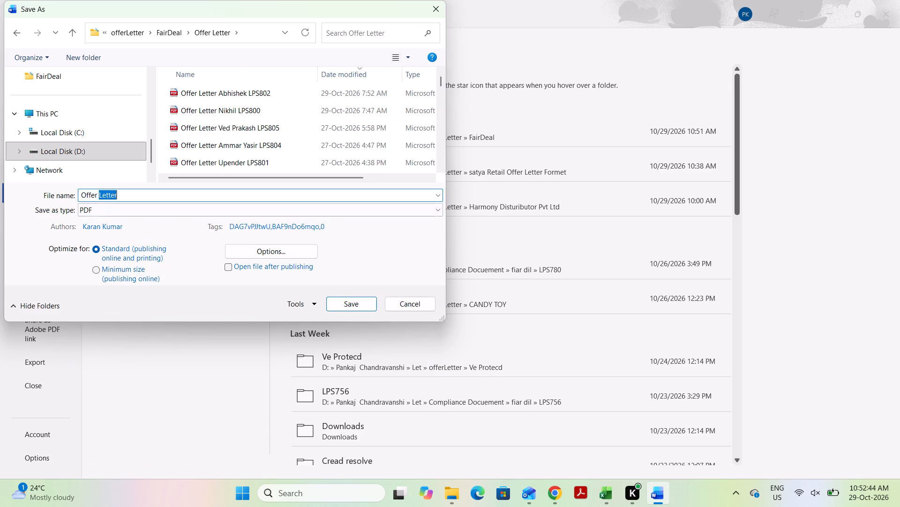
pyautogui.hotkey('alt', 'Tab')
pyautogui.hotkey('alt', 'Tab')
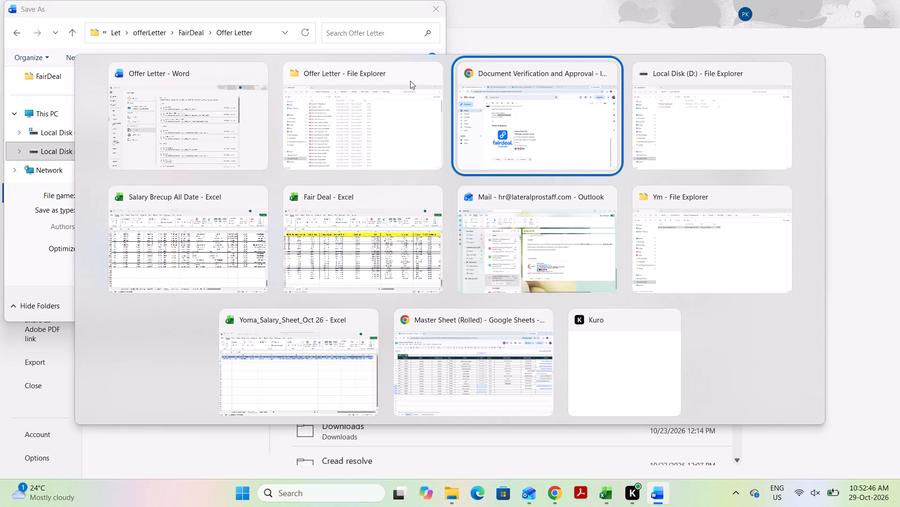
pyautogui.keyDown('alt'); pyautogui.click(425, 74); pyautogui.keyUp('alt')
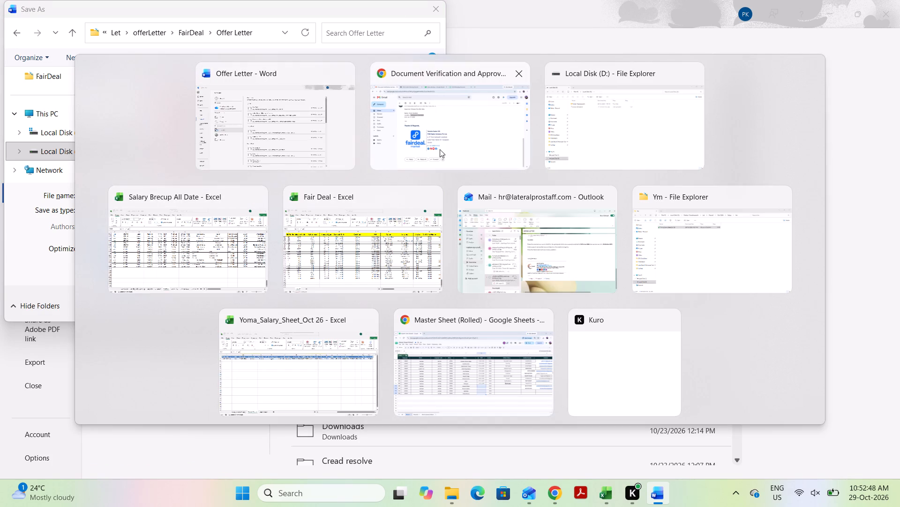
pyautogui.keyDown('alt'); pyautogui.click(230, 231); pyautogui.keyUp('alt')
pyautogui.click(522, 330)
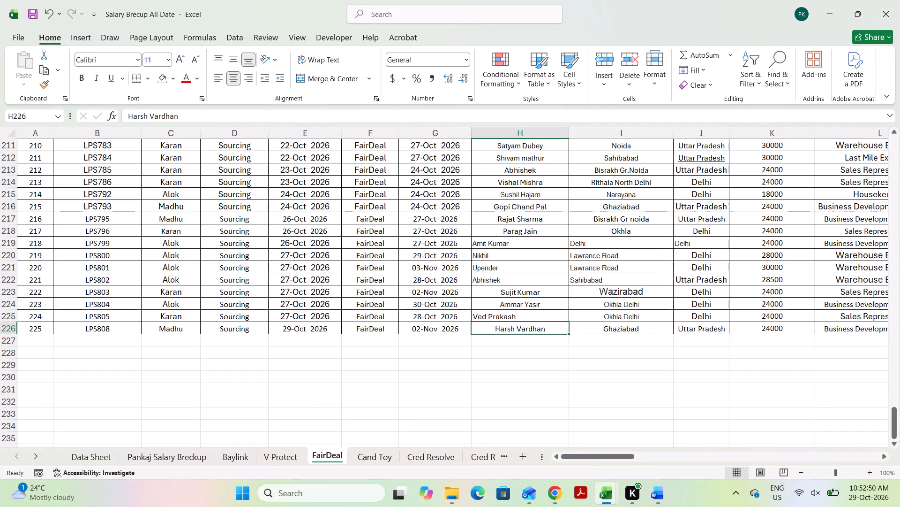
pyautogui.hotkey('ctrl', 'c')
pyautogui.hotkey('alt', 'Tab')
pyautogui.click(218, 193)
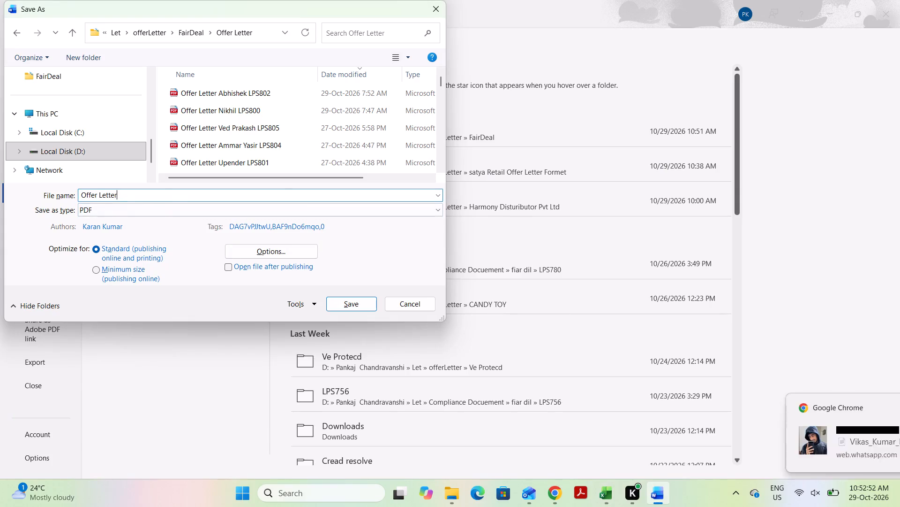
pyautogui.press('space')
pyautogui.hotkey('ctrl', 'v')
pyautogui.hotkey('alt', 'Tab')
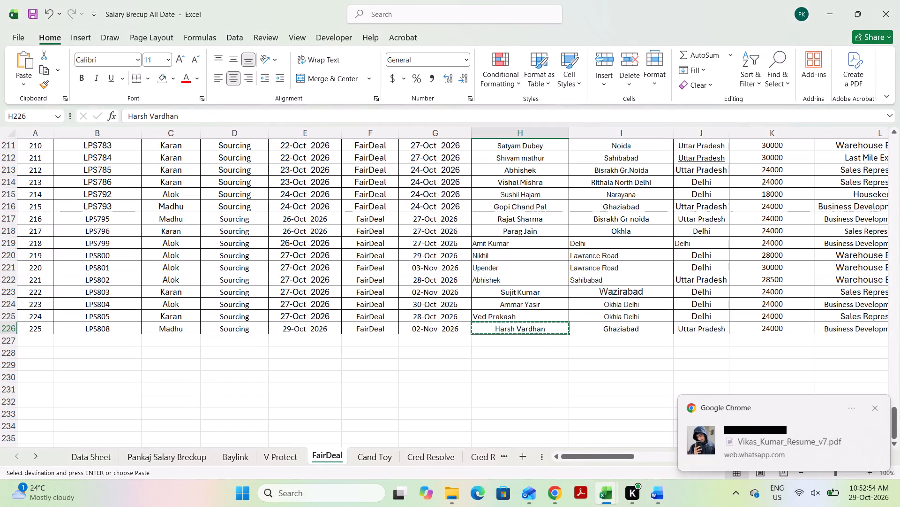
pyautogui.click(106, 332)
pyautogui.hotkey('ctrl', 'c')
pyautogui.hotkey('alt', 'Tab')
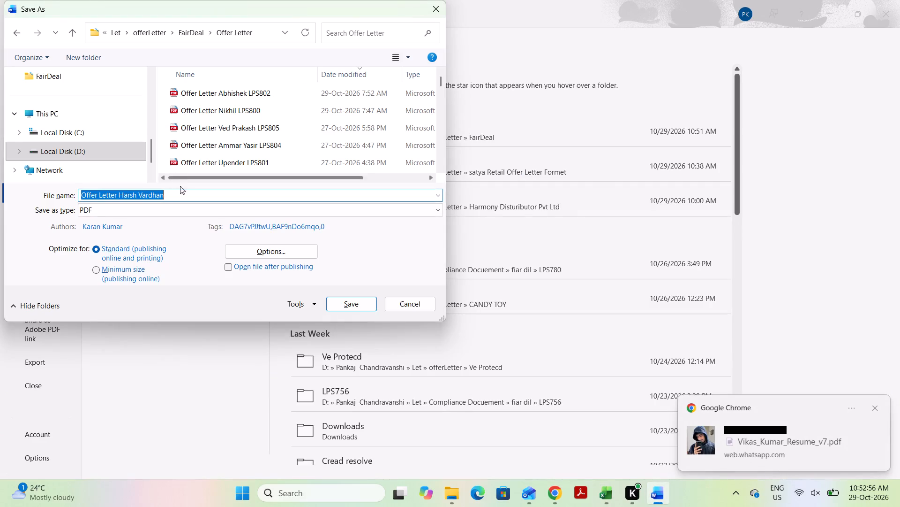
pyautogui.click(183, 199)
pyautogui.press('space')
pyautogui.hotkey('ctrl', 'v')
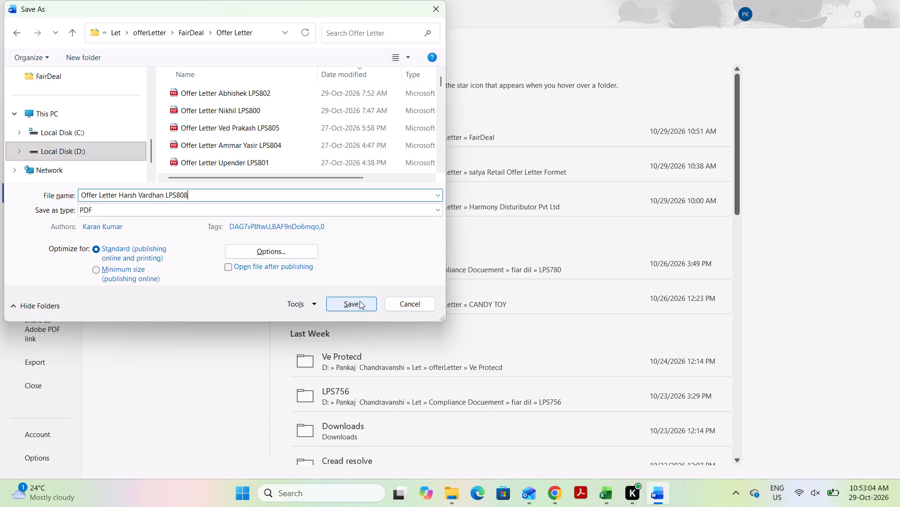
pyautogui.click(360, 301)
# Save the Offer Letter Word document and close it.
pyautogui.scroll(1, 390, 296)
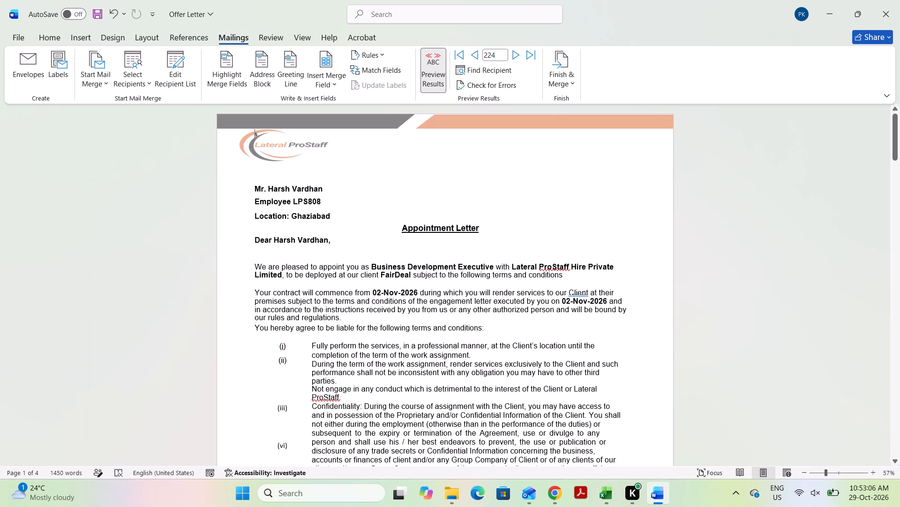
pyautogui.scroll(3, 390, 296)
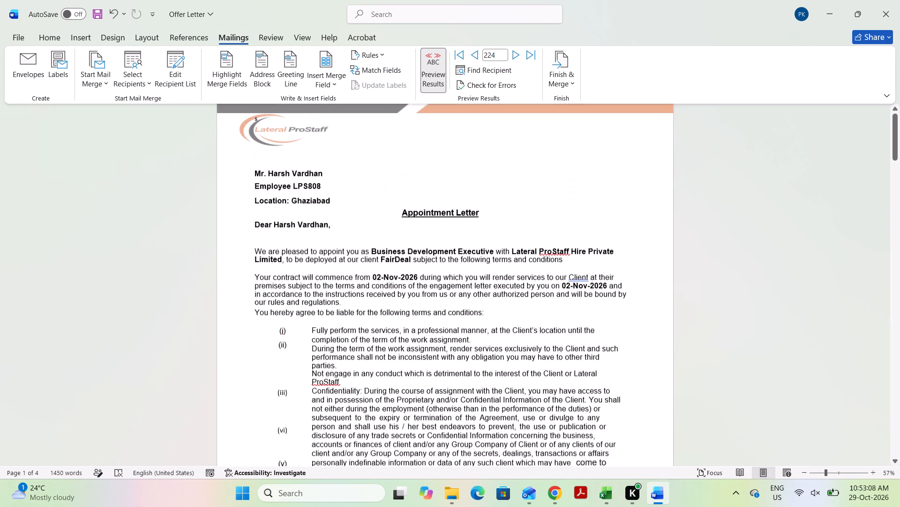
pyautogui.hotkey('ctrl', 's')
pyautogui.scroll(1, 413, 283)
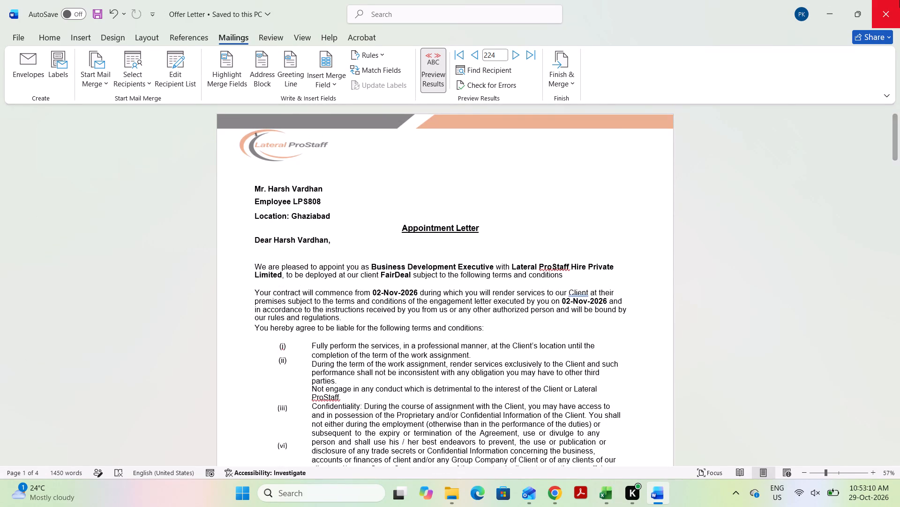
pyautogui.click(899, 1)
# In File Explorer, open Let > offerLetter > FairDeal from Local Disk (D:) and select the Offer Letter folder.
pyautogui.hotkey('alt', 'Tab')
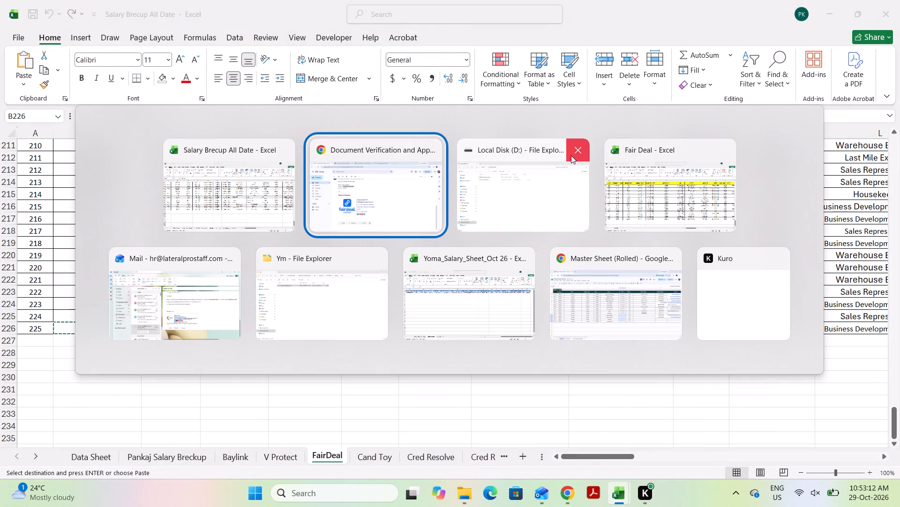
pyautogui.keyDown('alt'); pyautogui.click(539, 185); pyautogui.keyUp('alt')
pyautogui.doubleClick(184, 107)
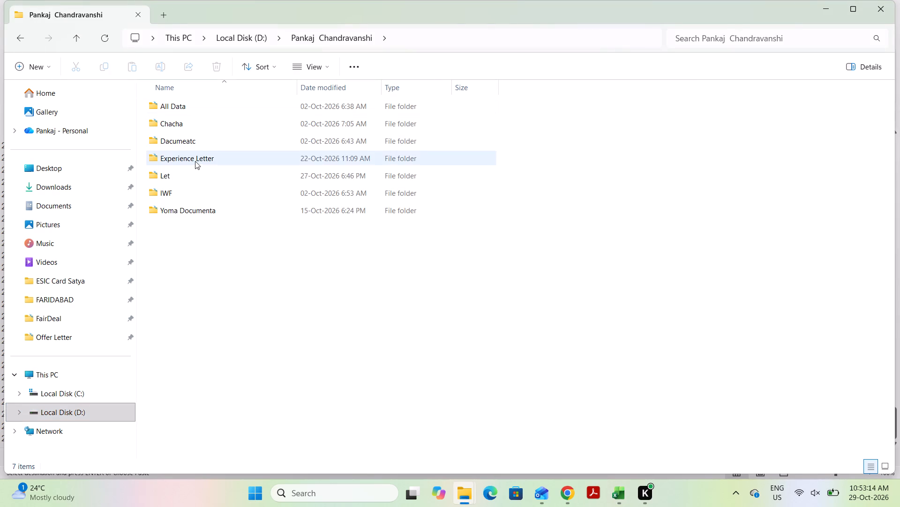
pyautogui.doubleClick(182, 172)
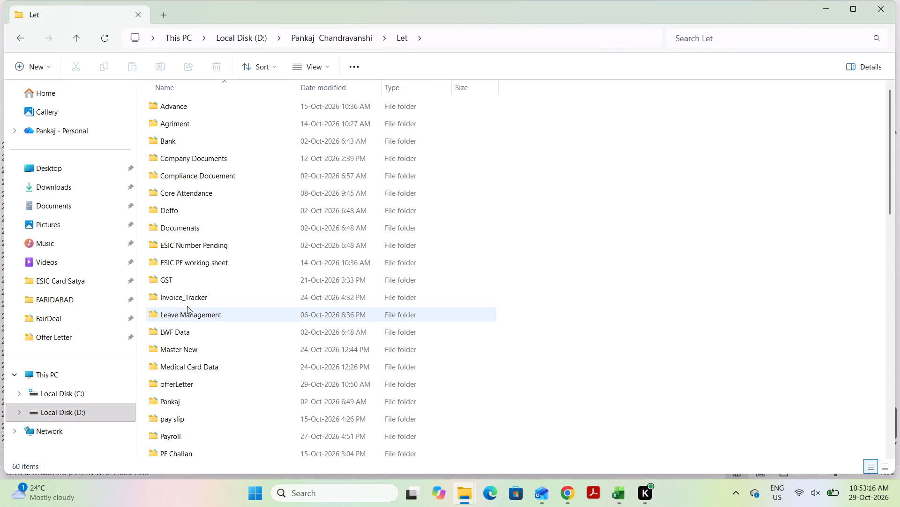
pyautogui.doubleClick(187, 382)
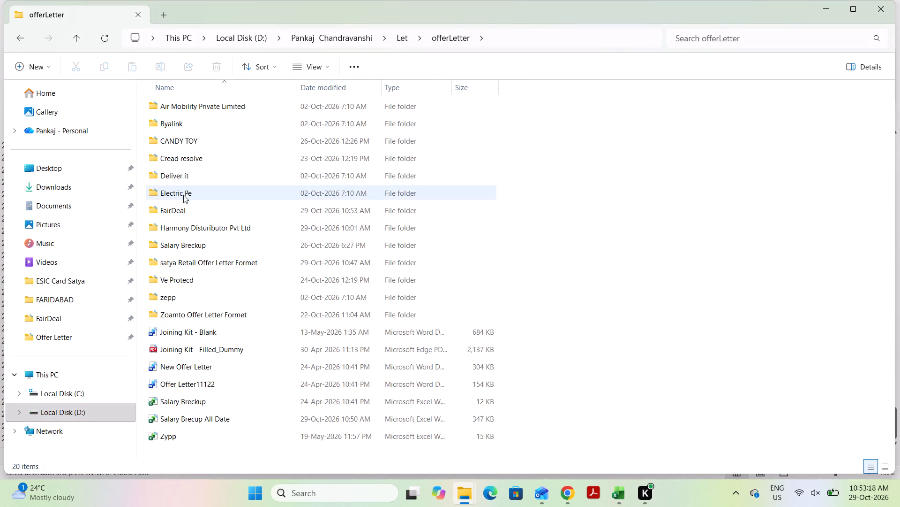
pyautogui.doubleClick(187, 206)
pyautogui.click(173, 105)
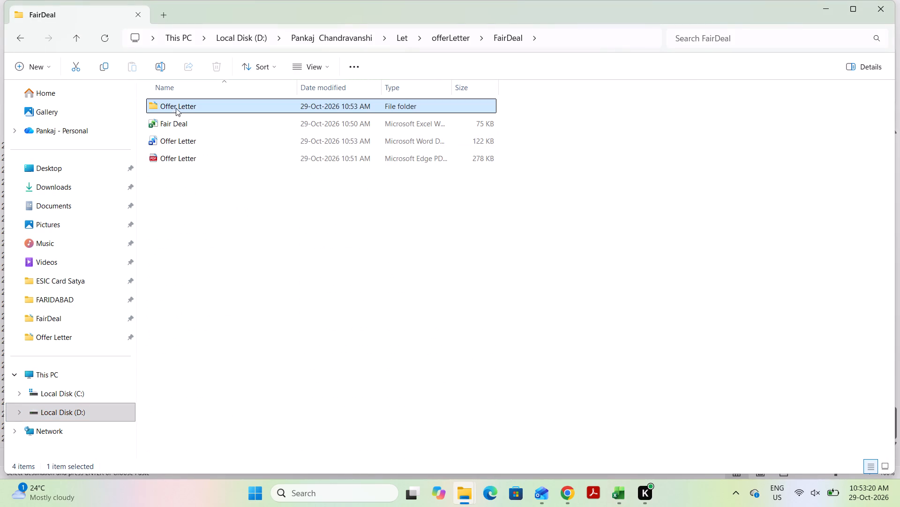
# Open the Offer Letter PDF in the FairDeal folder to check it, close it, and delete that PDF.
pyautogui.doubleClick(208, 161)
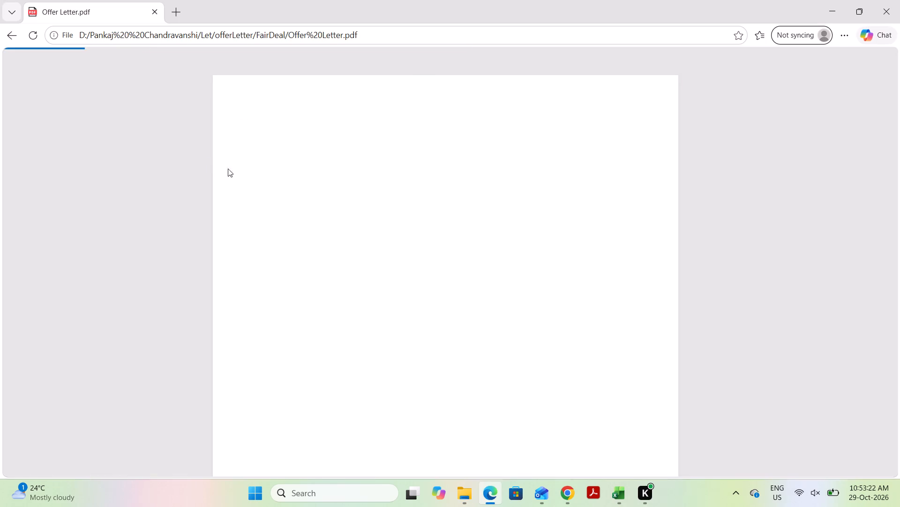
pyautogui.scroll(1, 454, 261)
pyautogui.click(899, 5)
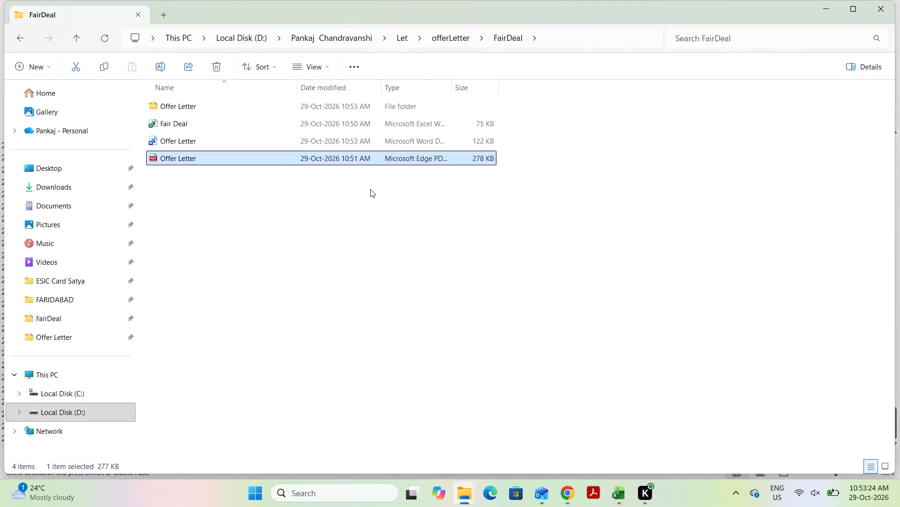
pyautogui.press('Delete')
# Open the Offer Letter folder, sort it by date modified with the newest first, and select the LPS808 offer letter PDF.
pyautogui.doubleClick(191, 104)
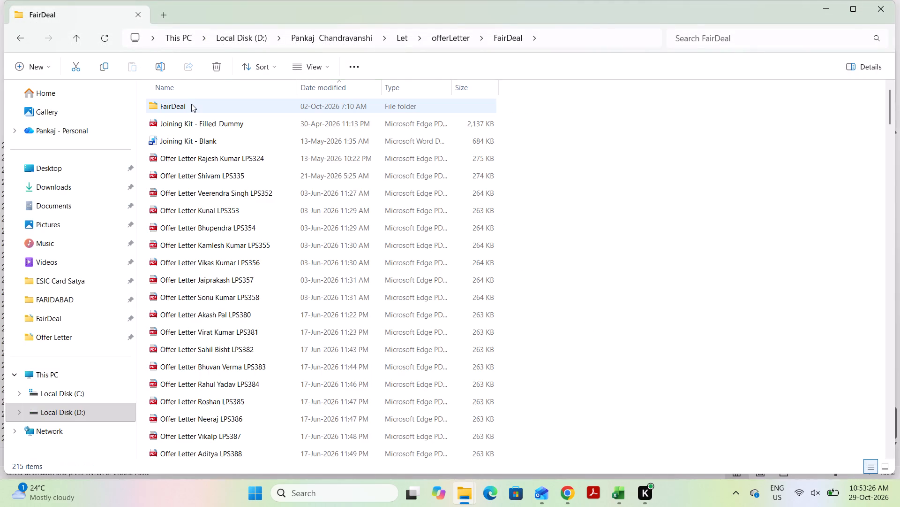
pyautogui.click(191, 104)
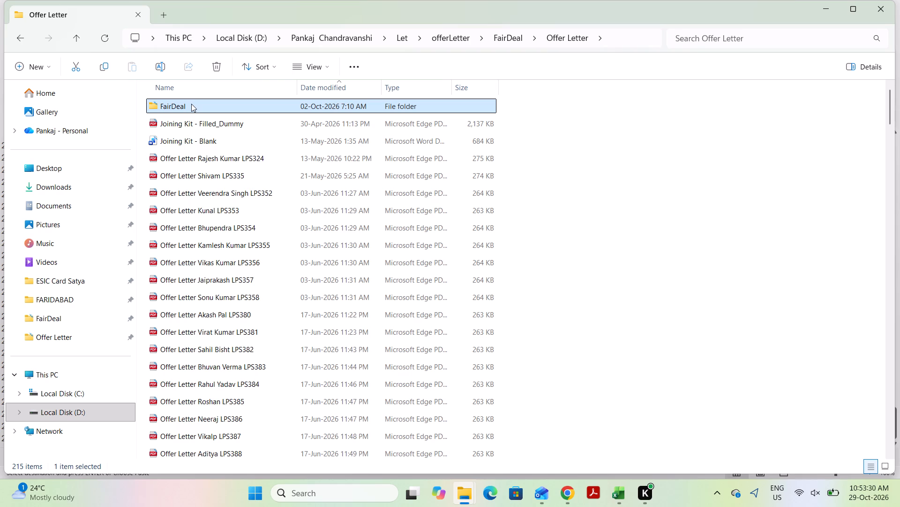
pyautogui.click(321, 82)
pyautogui.scroll(20, 283, 130)
pyautogui.scroll(11, 283, 130)
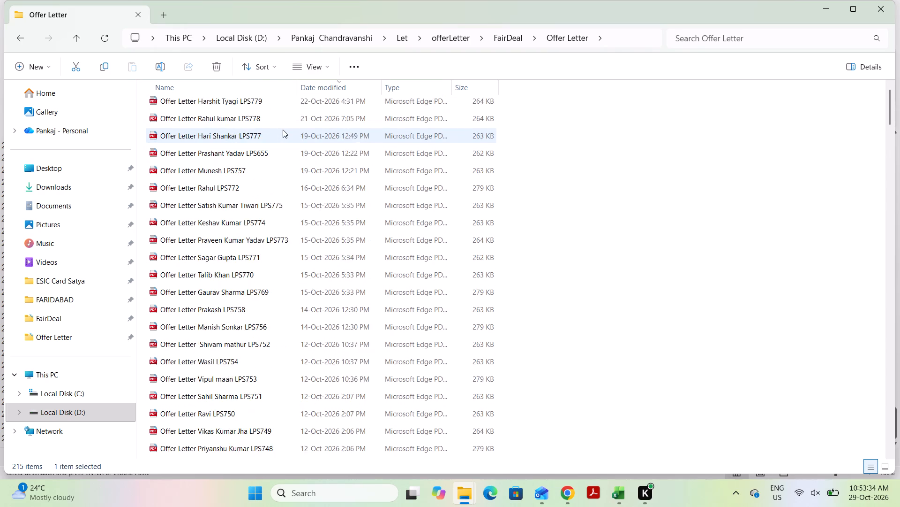
pyautogui.scroll(2, 283, 130)
pyautogui.scroll(4, 223, 142)
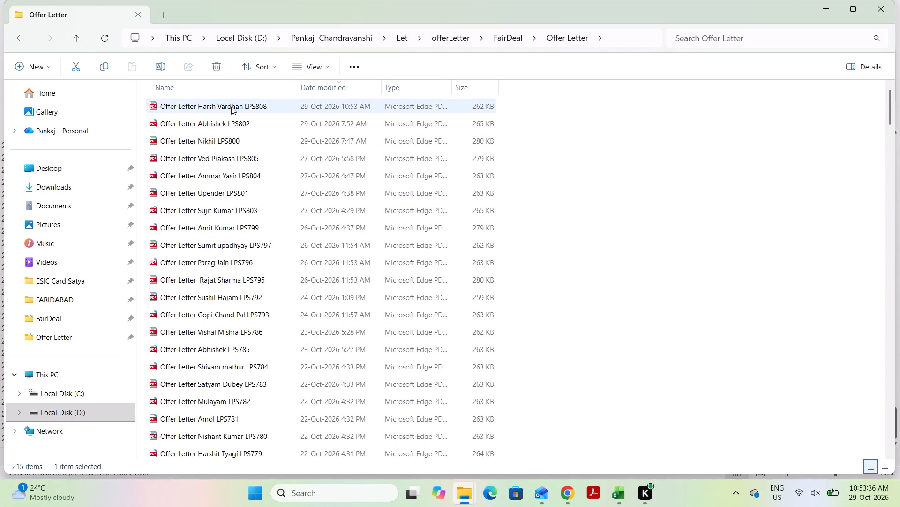
pyautogui.click(231, 107)
pyautogui.scroll(4, 263, 218)
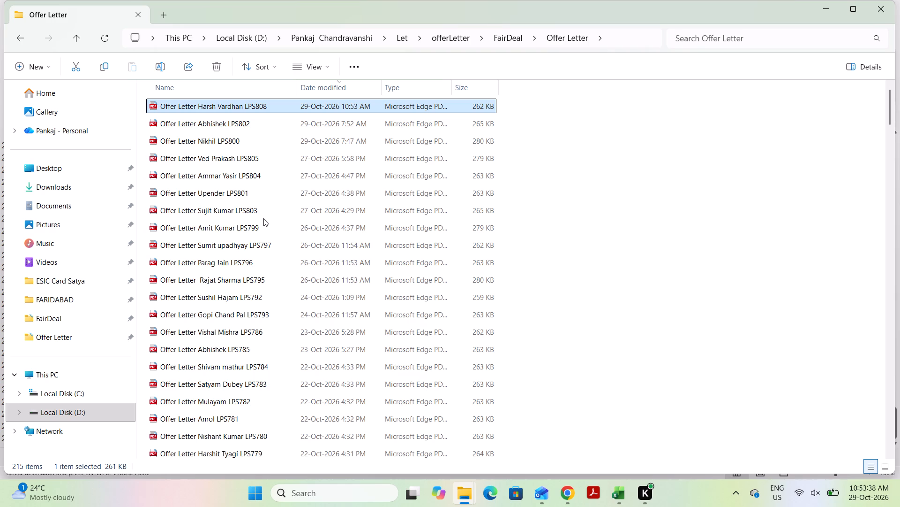
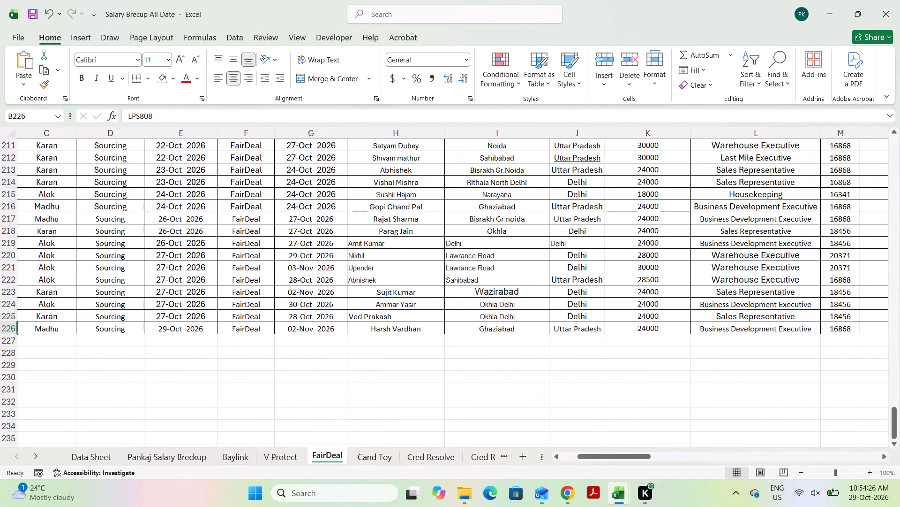
pyautogui.click(313, 327)
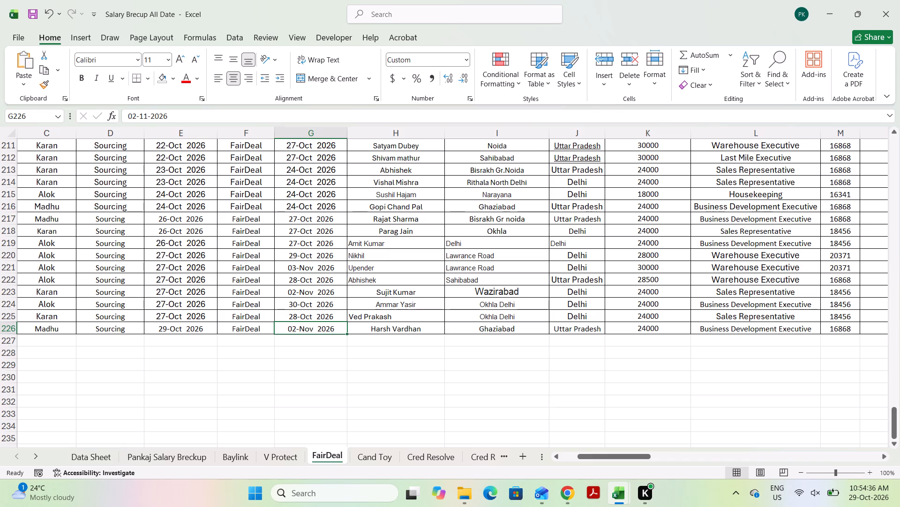
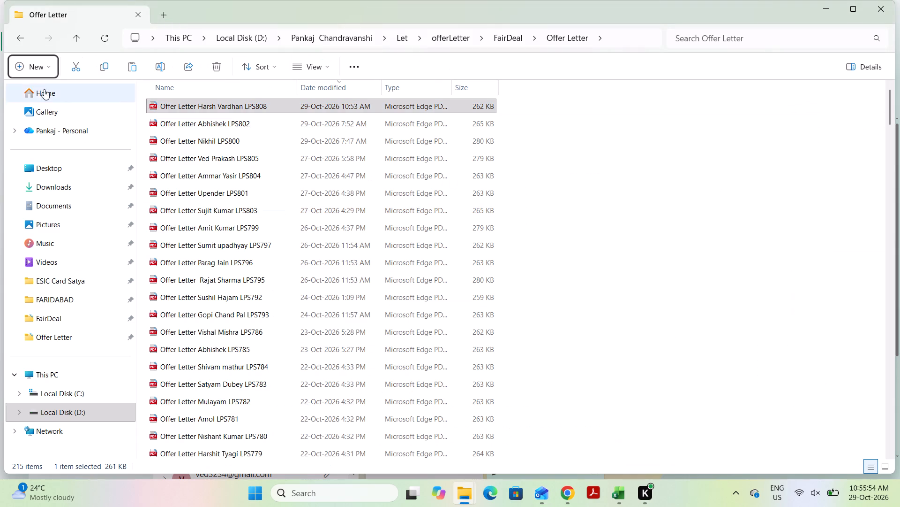
# Go back up from FairDeal's Offer Letter folder to the parent offerLetter folder that holds the customer folders.
pyautogui.click(78, 48)
pyautogui.click(79, 42)
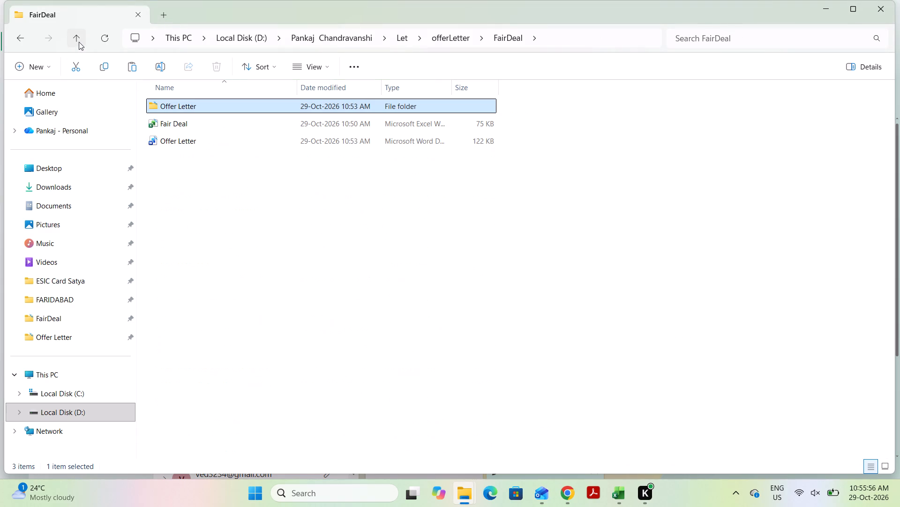
pyautogui.click(74, 35)
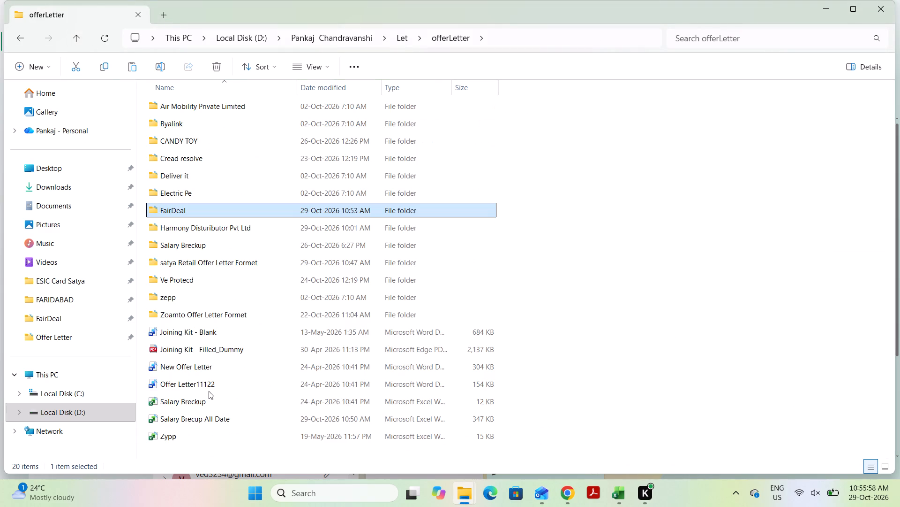
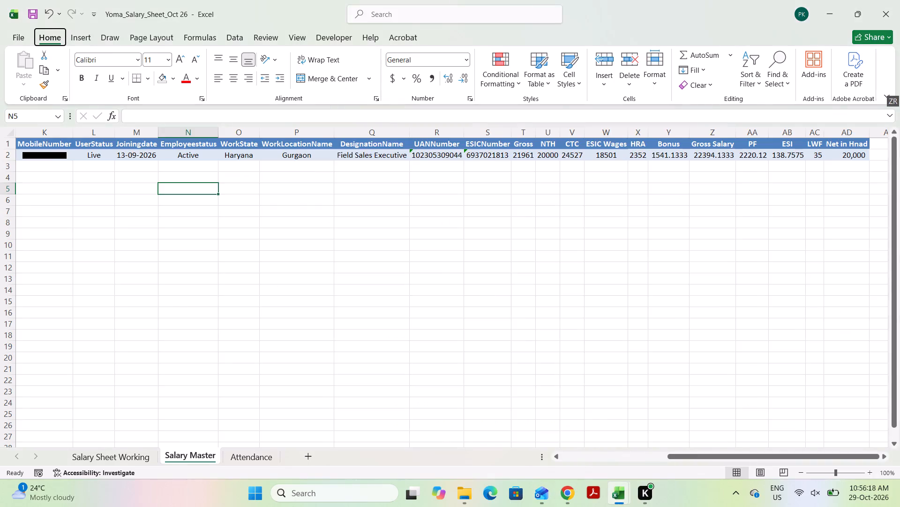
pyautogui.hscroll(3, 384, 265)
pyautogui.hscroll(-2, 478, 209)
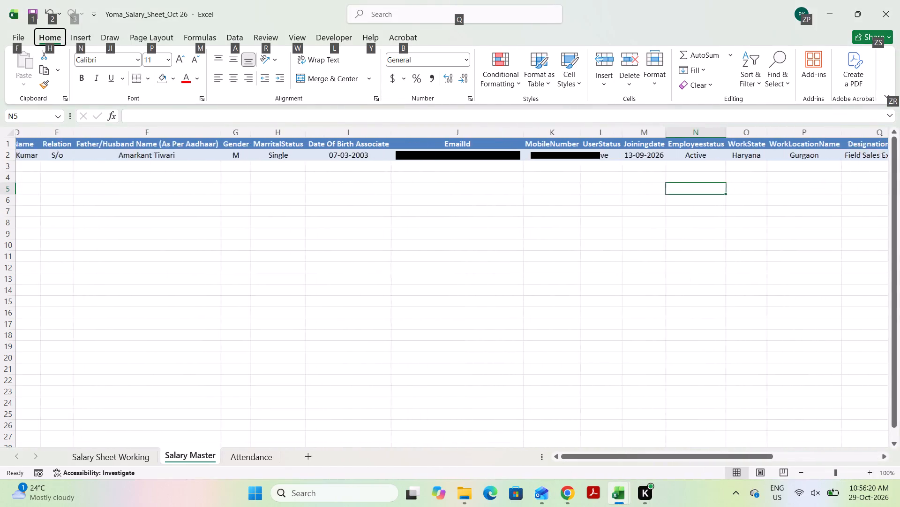